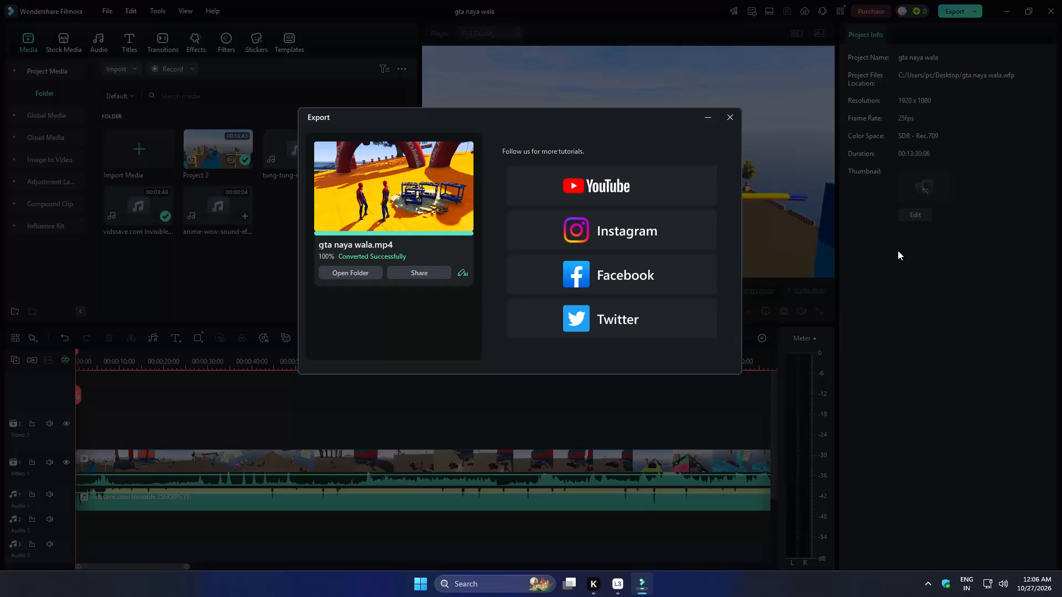
Close the export window, save the gta naya wala project and minimize the editor.
{"action": "left_click", "coordinate": [736, 118]}
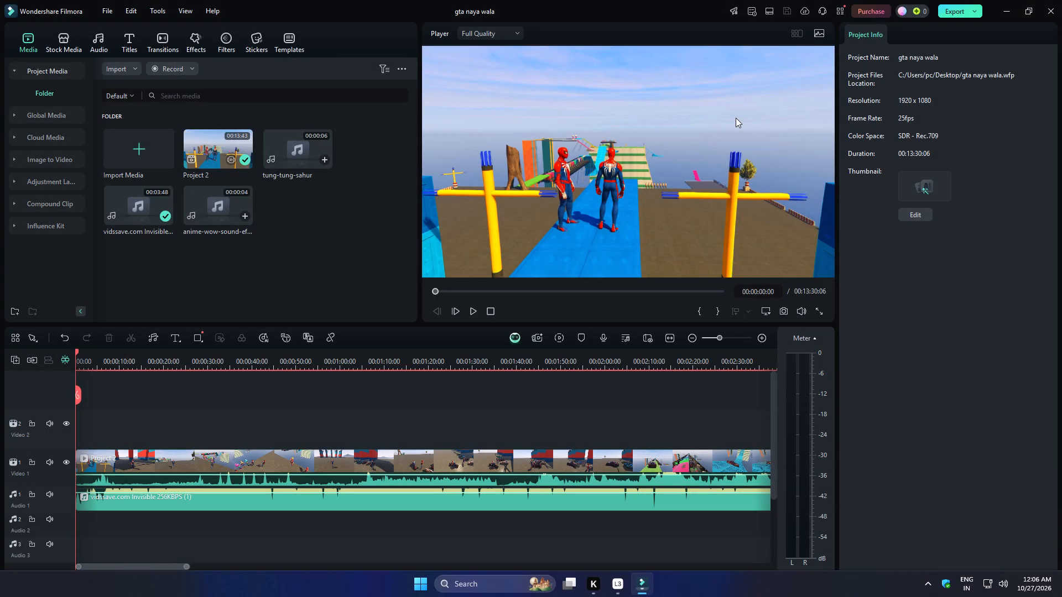
{"action": "key", "text": "ctrl+s"}
{"action": "left_click", "coordinate": [1001, 12]}
Switch to Google Chrome, open the channel's YouTube Studio in a new tab and close the Google and Find It tabs.
{"action": "double_click", "coordinate": [108, 368]}
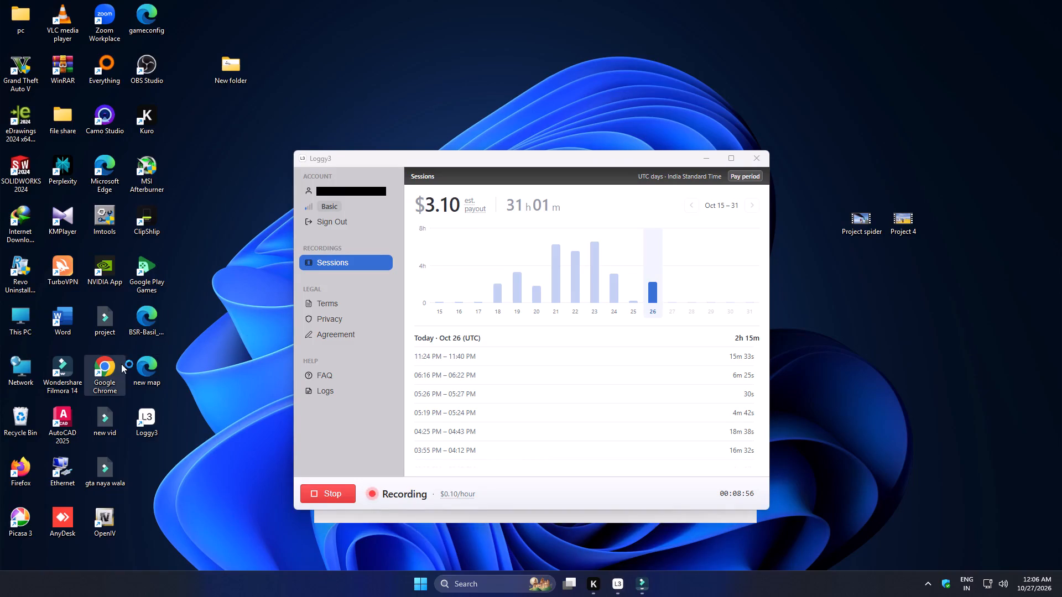
{"action": "left_click", "coordinate": [669, 284]}
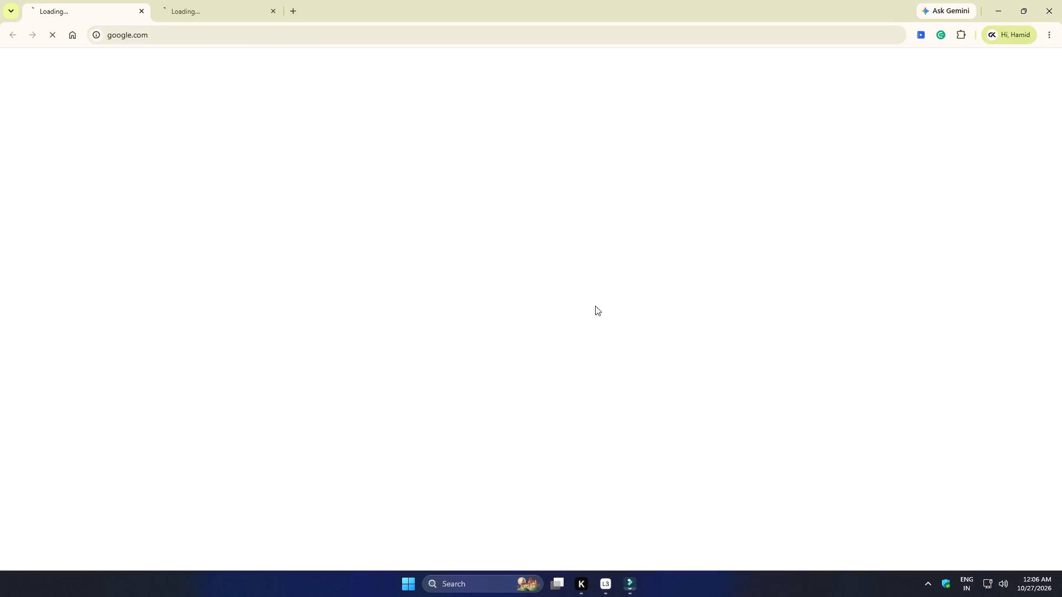
{"action": "left_click", "coordinate": [295, 14]}
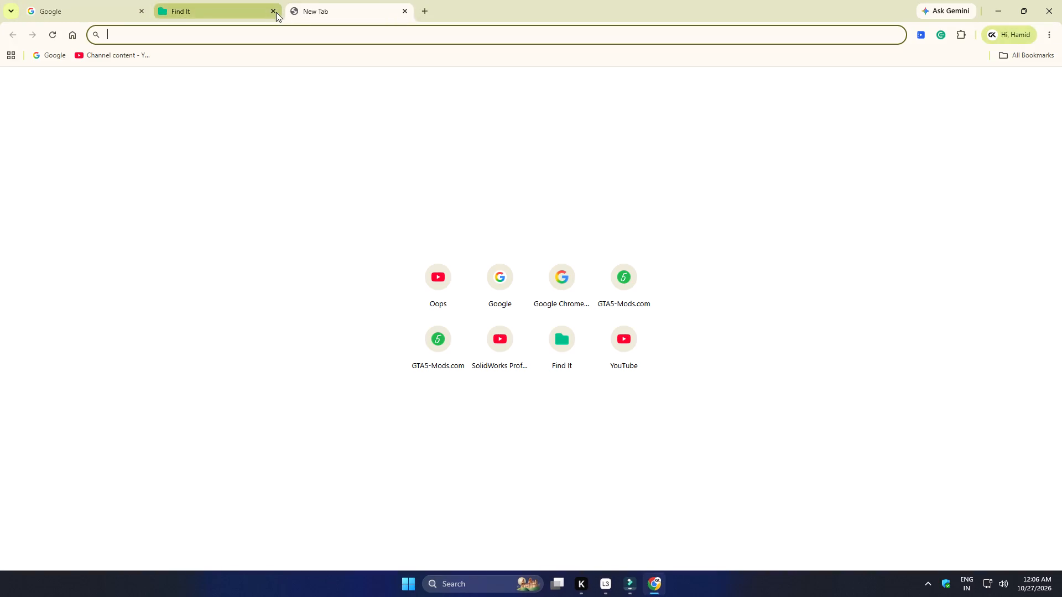
{"action": "left_click", "coordinate": [442, 283]}
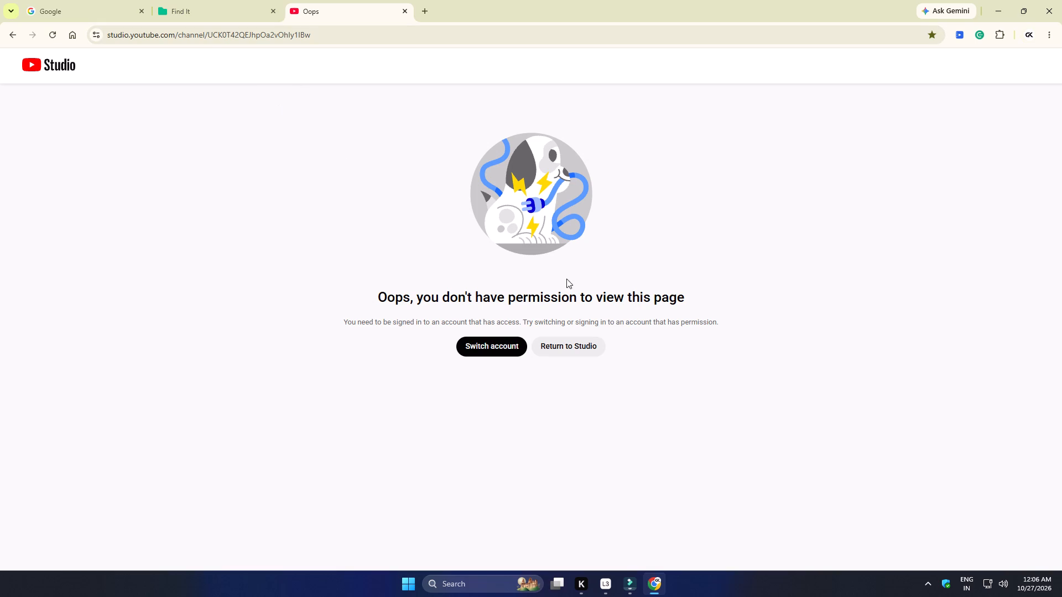
{"action": "left_click", "coordinate": [559, 352]}
{"action": "left_click", "coordinate": [99, 8]}
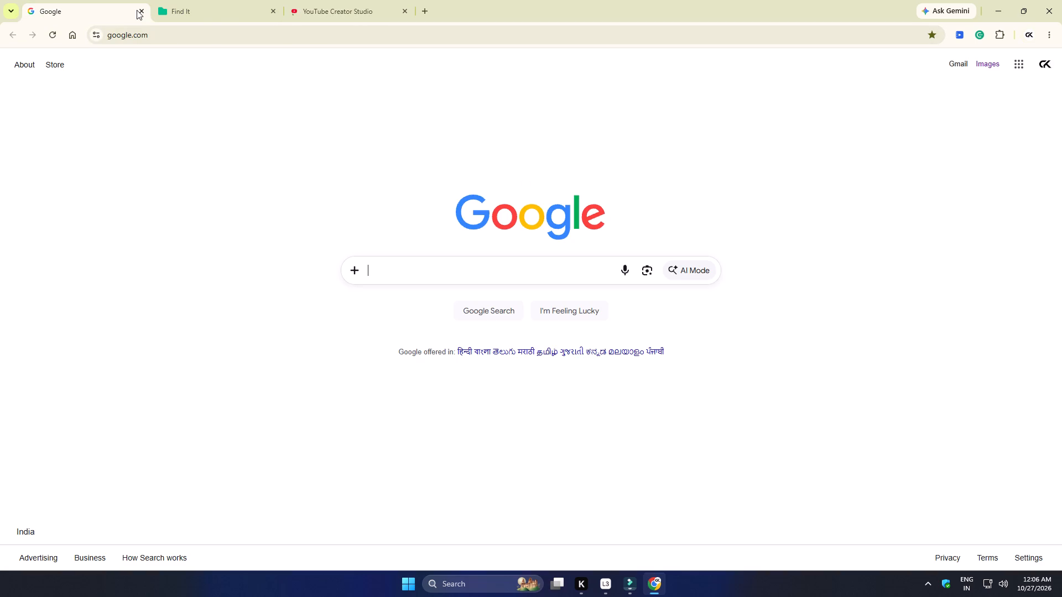
{"action": "left_click", "coordinate": [141, 12]}
{"action": "left_click", "coordinate": [141, 12]}
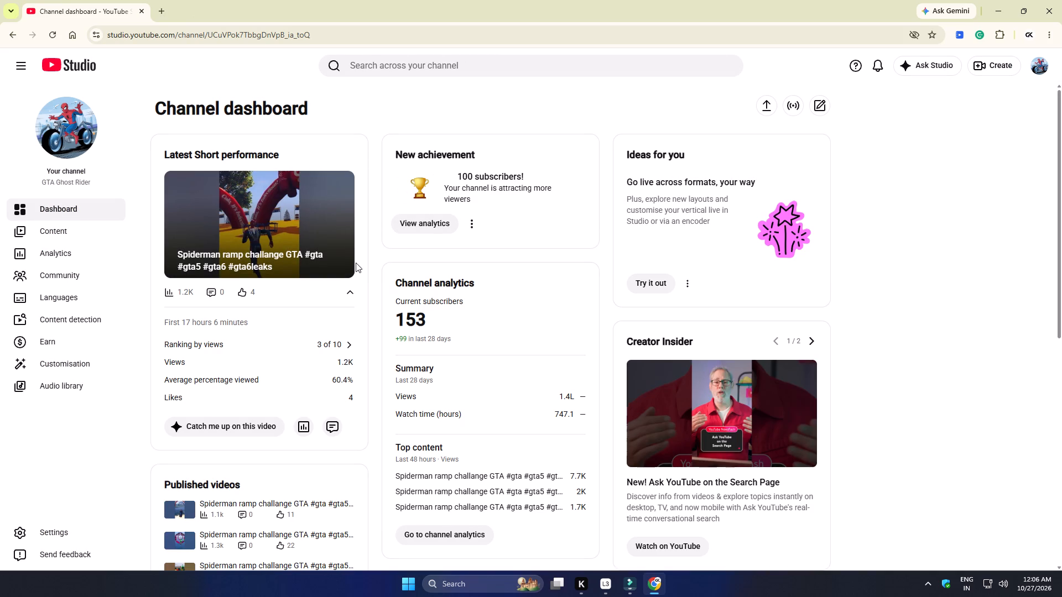
Copy the whole description of the channel's newest video, dated 26 Oct 2026, and return to the channel content.
{"action": "scroll", "coordinate": [356, 263], "scroll_direction": "down", "scroll_amount": 1}
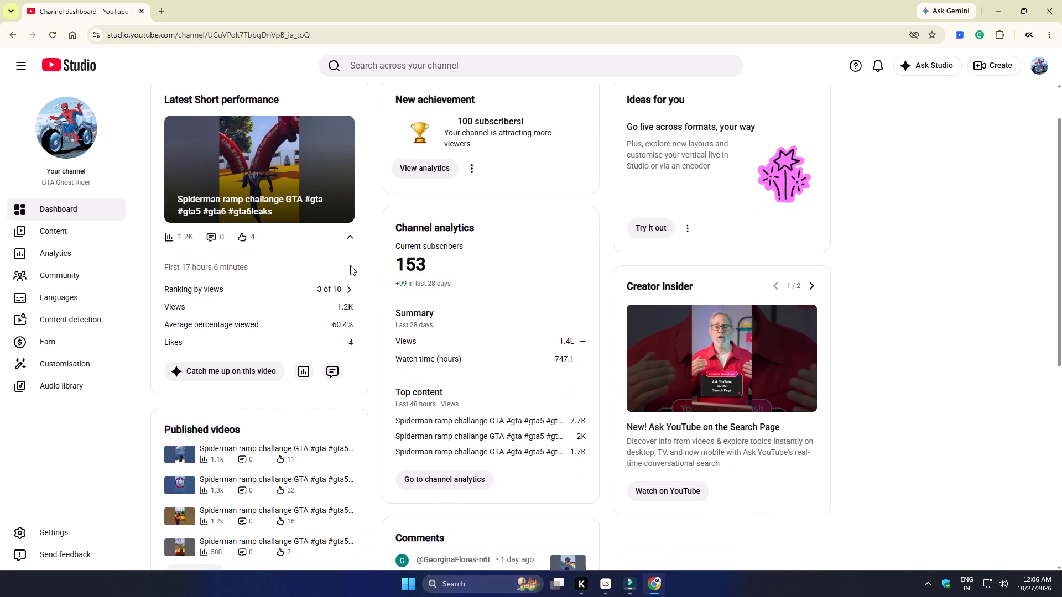
{"action": "scroll", "coordinate": [350, 265], "scroll_direction": "down", "scroll_amount": 1}
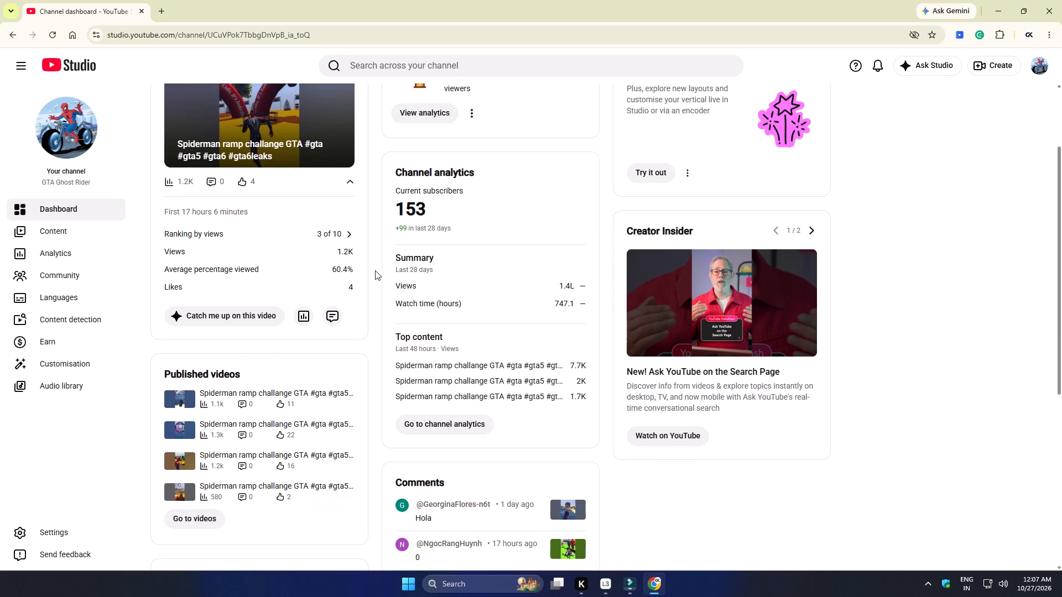
{"action": "scroll", "coordinate": [375, 270], "scroll_direction": "down", "scroll_amount": 3}
{"action": "scroll", "coordinate": [375, 270], "scroll_direction": "up", "scroll_amount": 9}
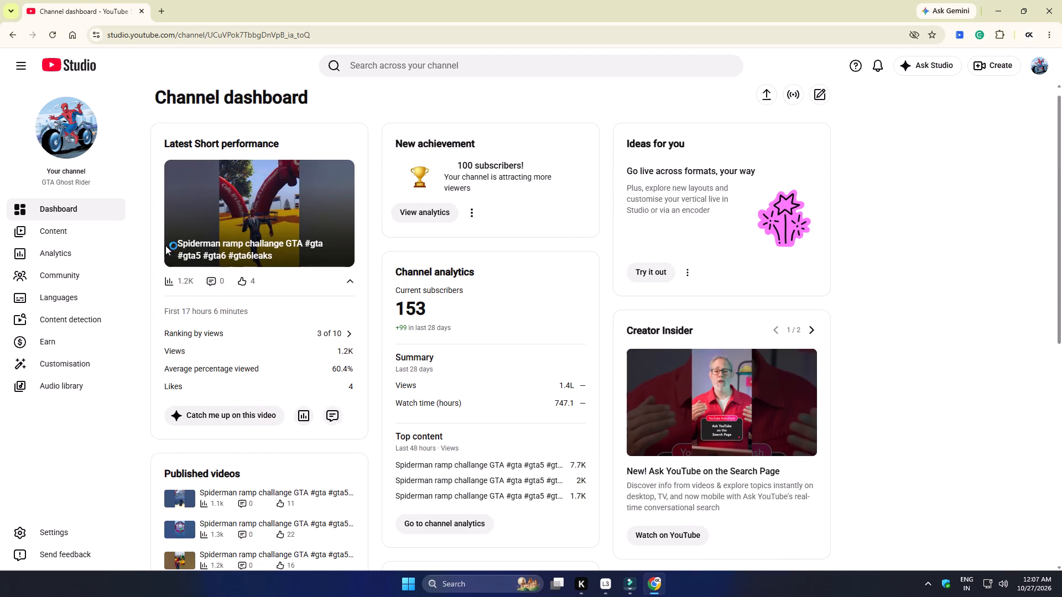
{"action": "scroll", "coordinate": [146, 246], "scroll_direction": "up", "scroll_amount": 7}
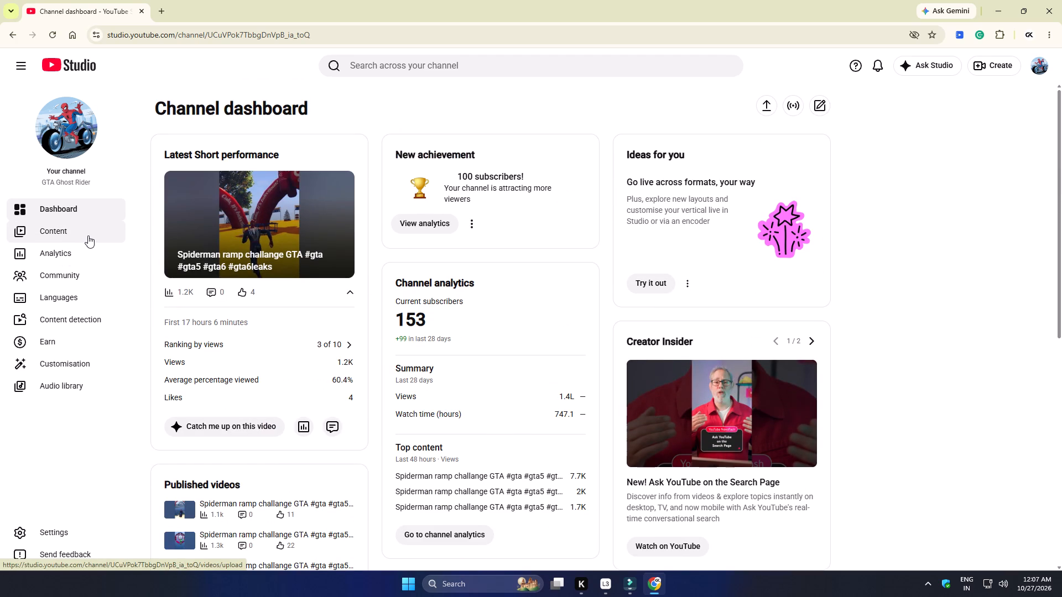
{"action": "left_click", "coordinate": [88, 235]}
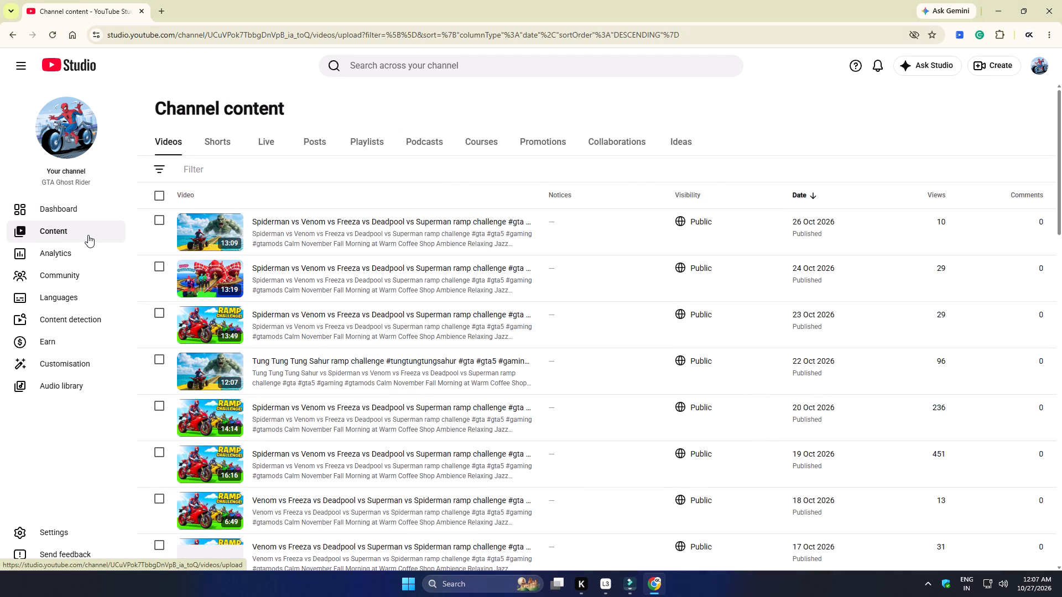
{"action": "left_click", "coordinate": [263, 239]}
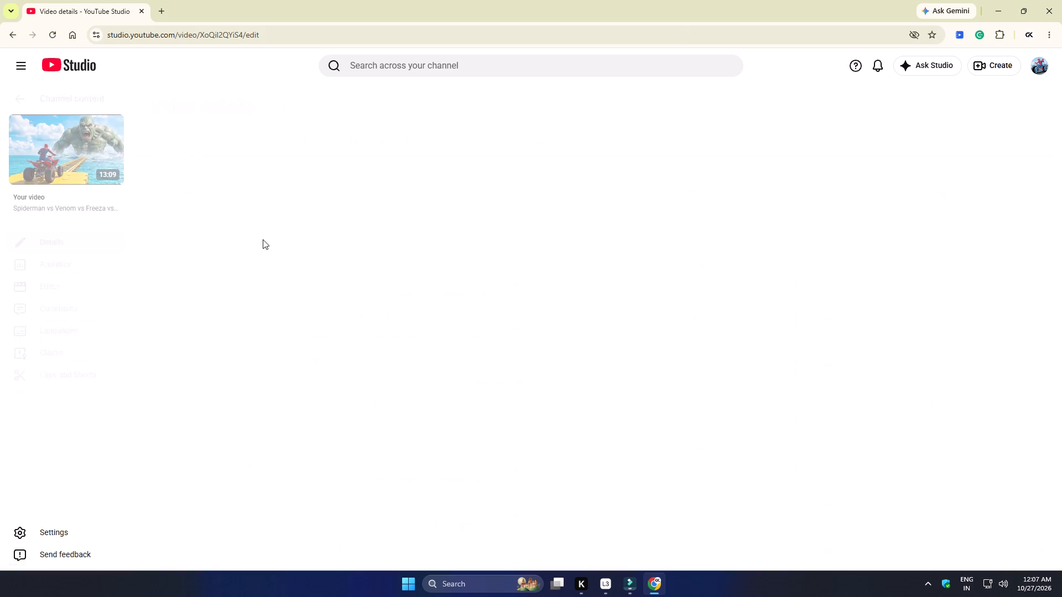
{"action": "left_click_drag", "start_coordinate": [263, 239], "coordinate": [324, 317]}
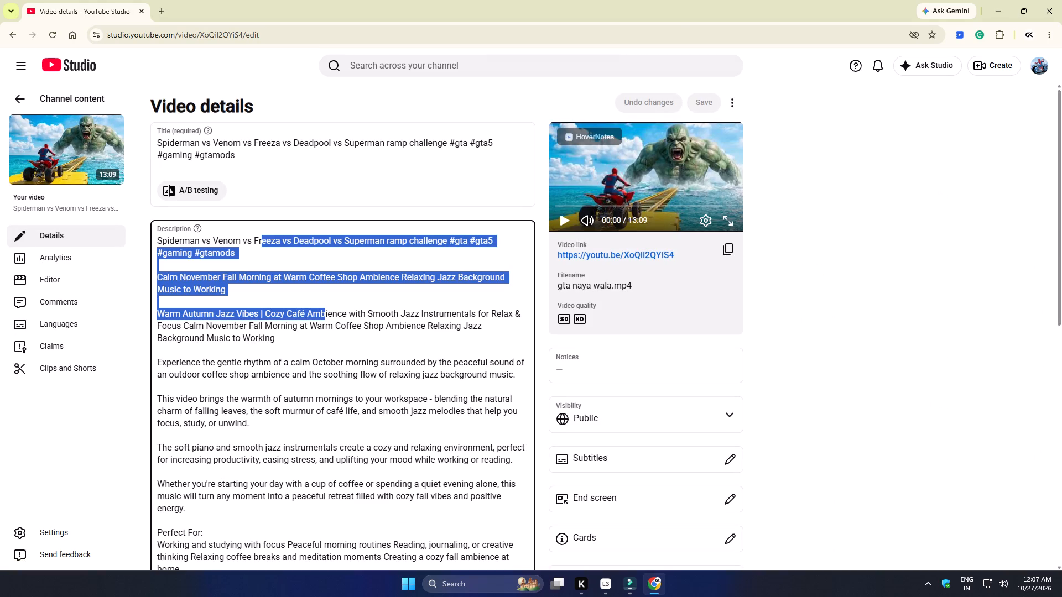
{"action": "key", "text": "ctrl+a"}
{"action": "key", "text": "ctrl+c"}
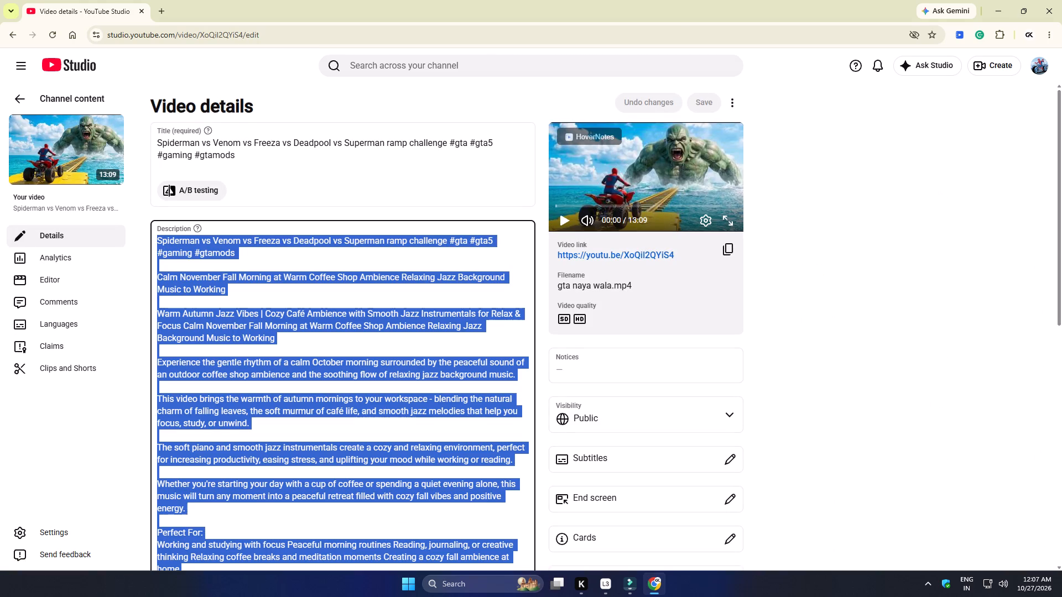
{"action": "left_click", "coordinate": [20, 101]}
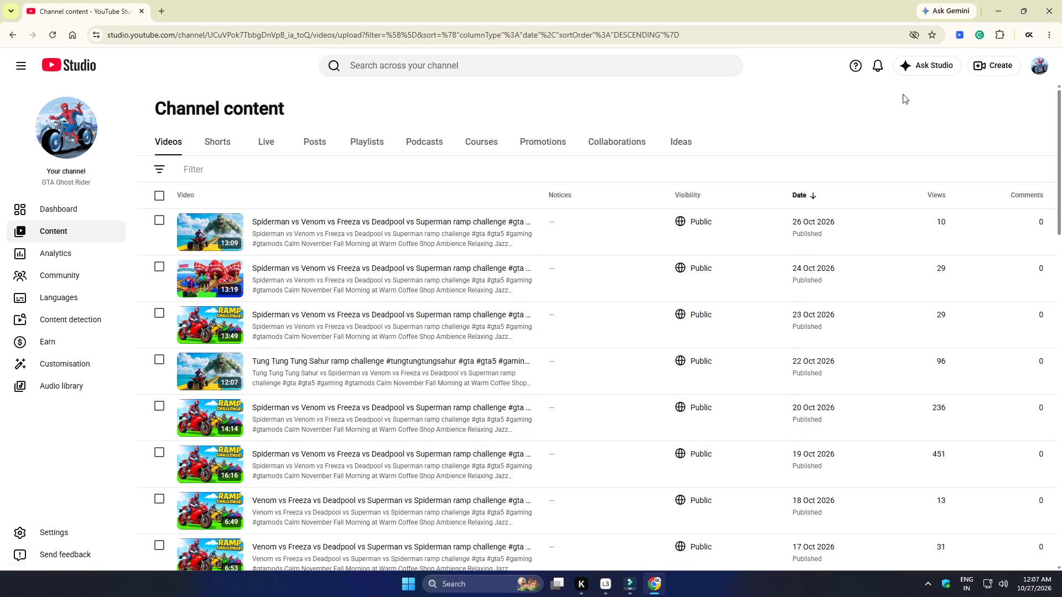
Start uploading the gta naya wala video from the Downloads folder to the channel.
{"action": "left_click", "coordinate": [991, 68]}
{"action": "left_click", "coordinate": [973, 89]}
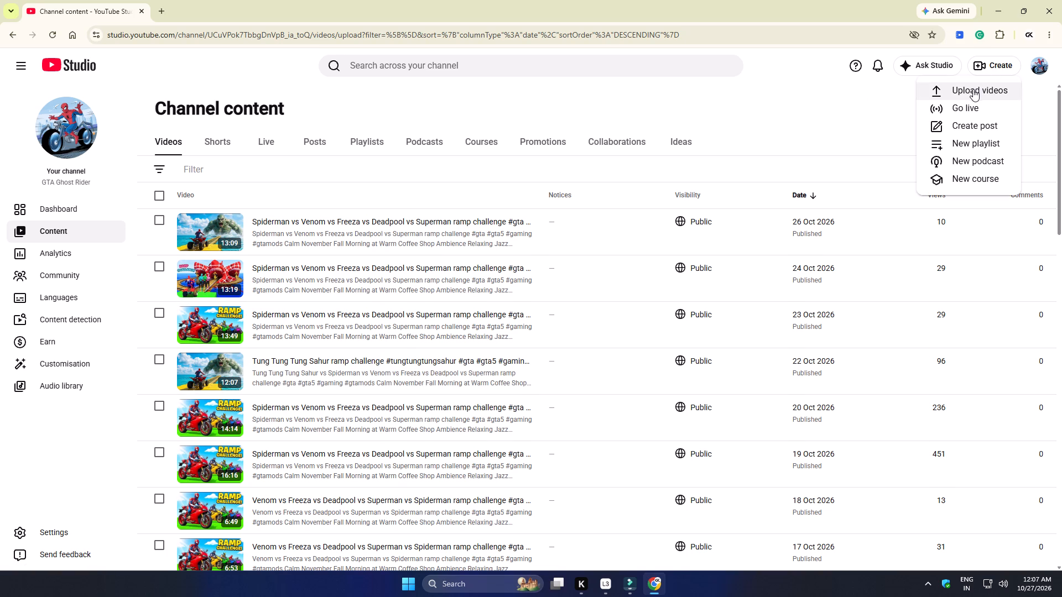
{"action": "left_click", "coordinate": [531, 363]}
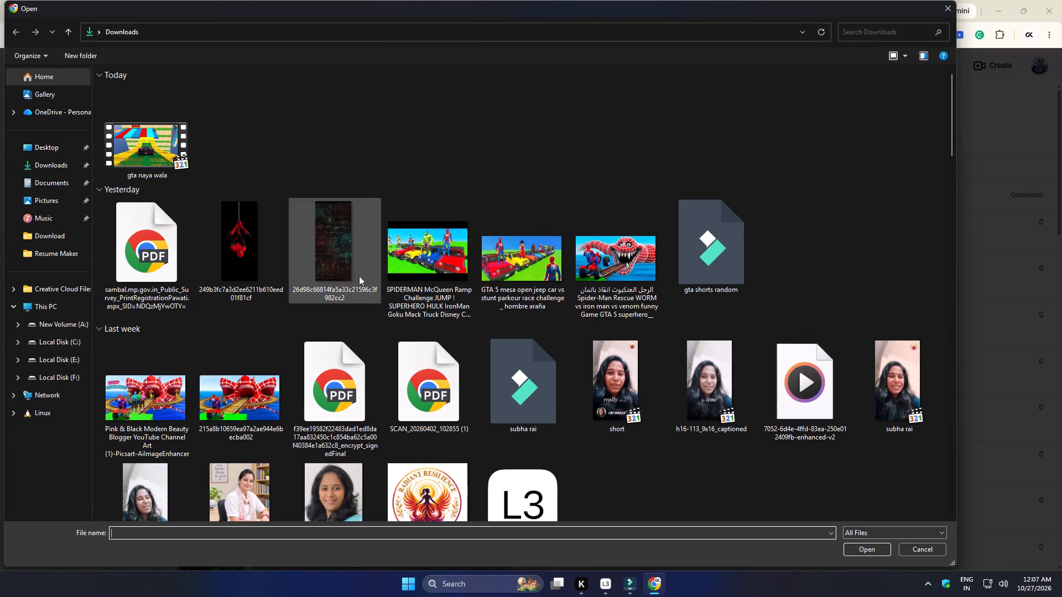
{"action": "left_click", "coordinate": [139, 143]}
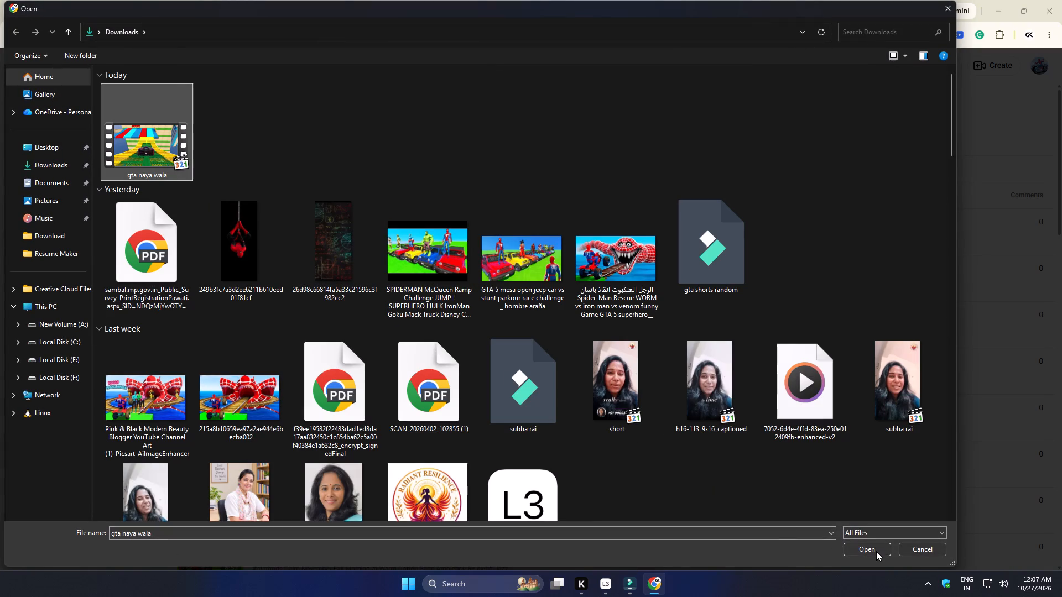
{"action": "left_click", "coordinate": [876, 551]}
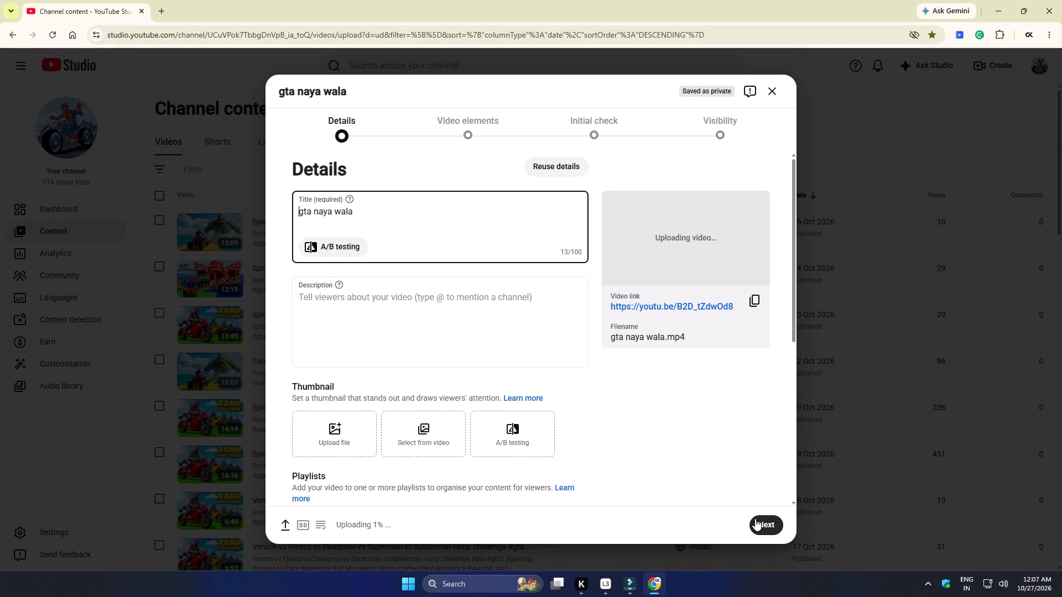
Upload the "Ramp Challenge" image Gemini_Generated_Image_p8wybip8wybip8wy from Downloads as the video's thumbnail.
{"action": "left_click", "coordinate": [356, 451]}
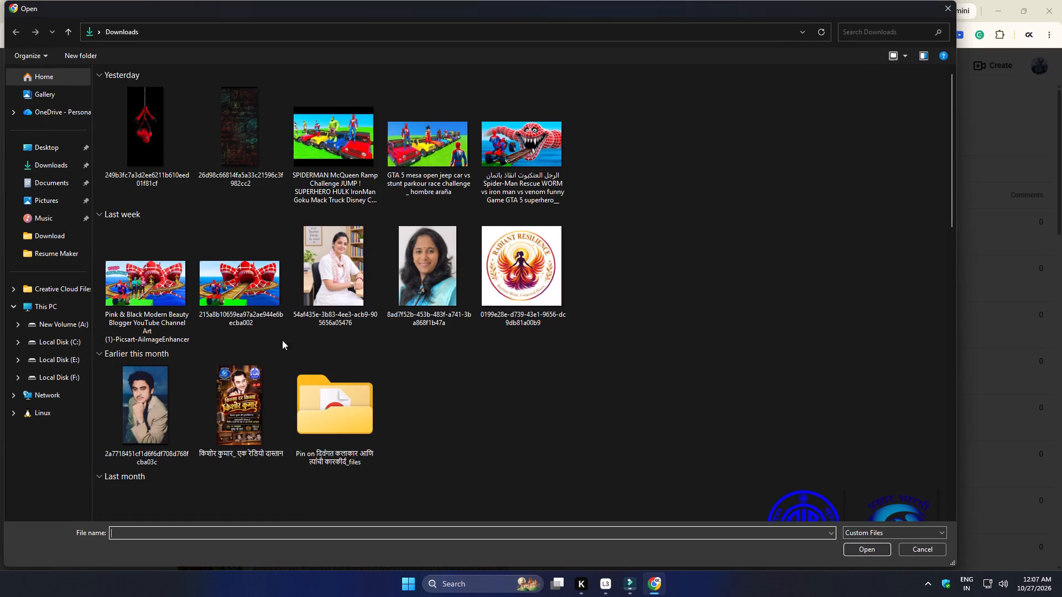
{"action": "scroll", "coordinate": [186, 283], "scroll_direction": "down", "scroll_amount": 1}
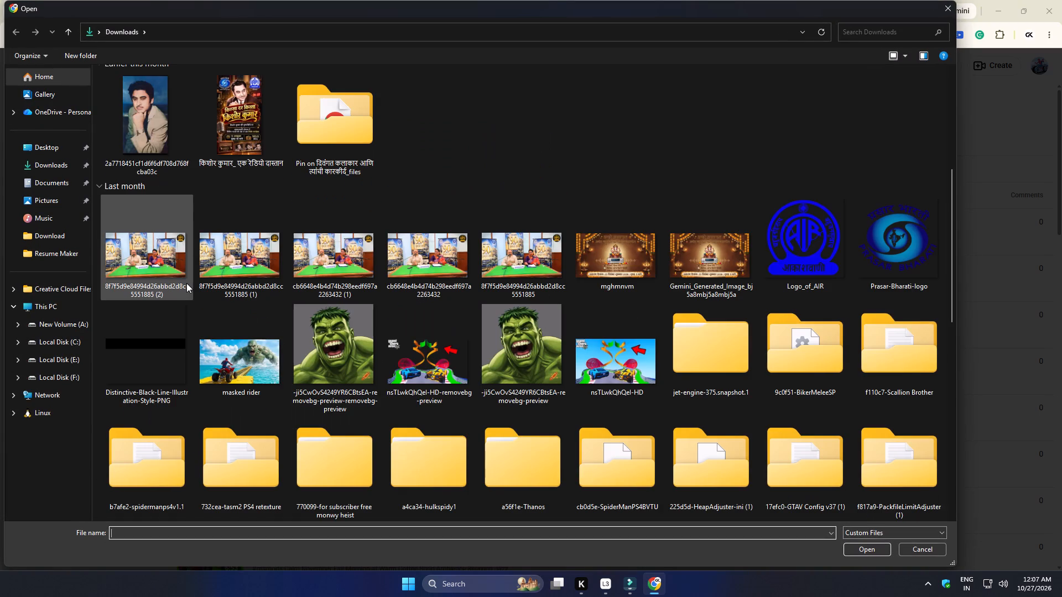
{"action": "scroll", "coordinate": [243, 324], "scroll_direction": "down", "scroll_amount": 2}
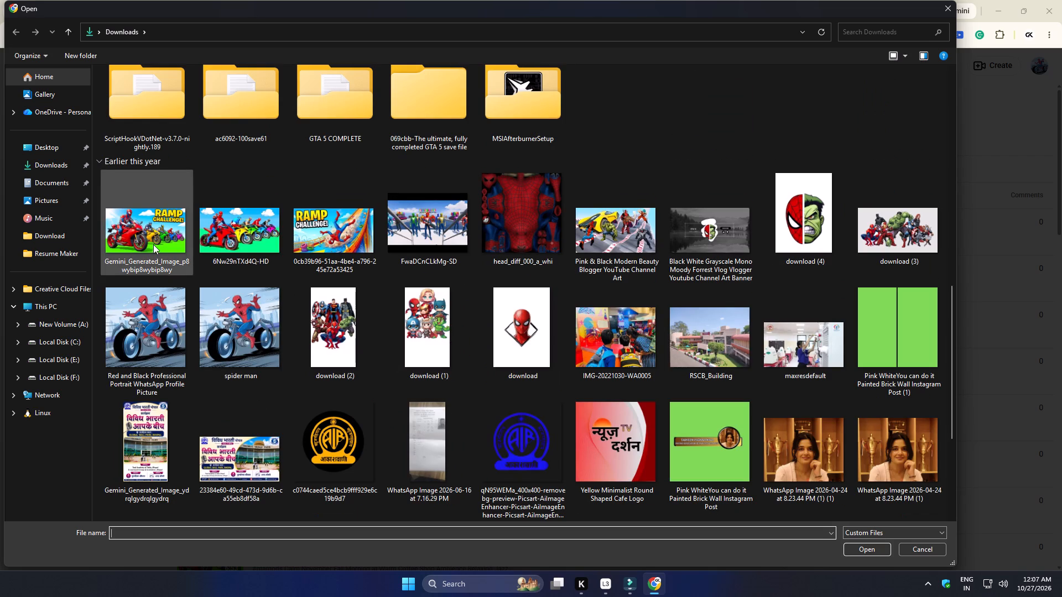
{"action": "left_click", "coordinate": [153, 244]}
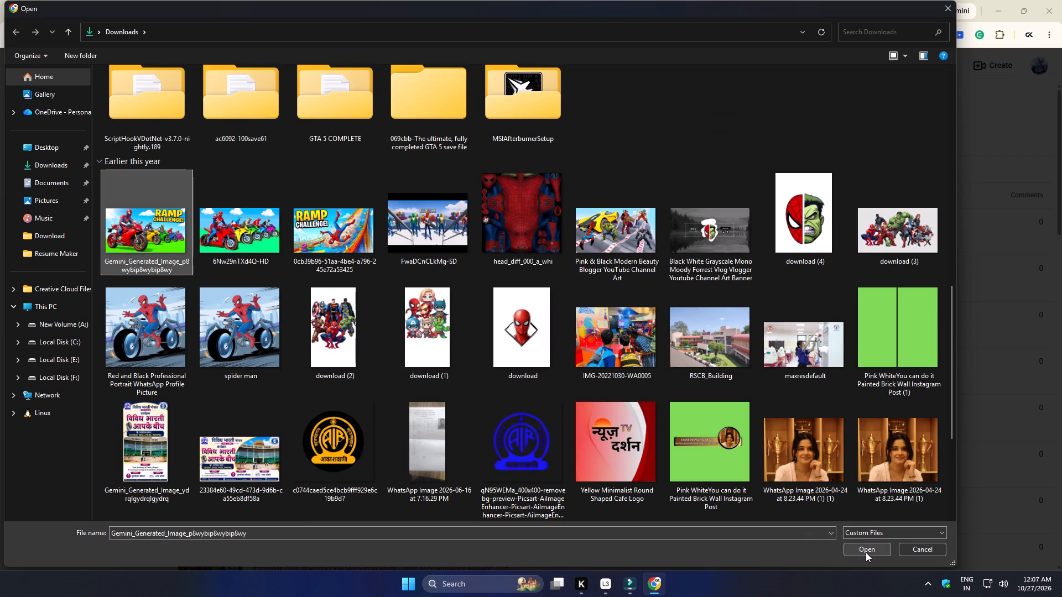
{"action": "left_click", "coordinate": [866, 552]}
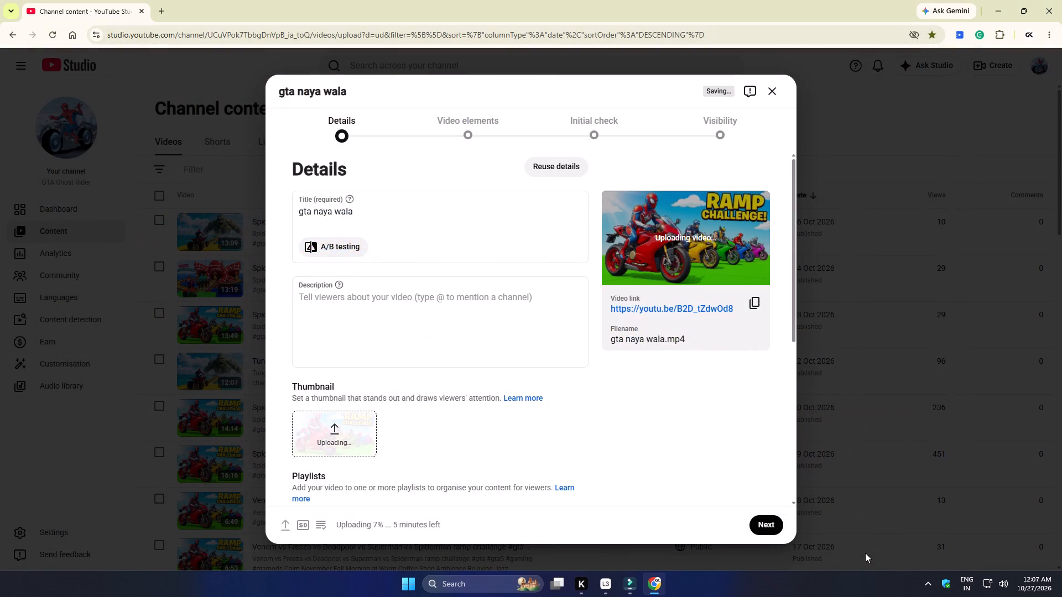
Fill in the new video's description with the text copied from the earlier video.
{"action": "left_click", "coordinate": [425, 320]}
{"action": "key", "text": "ctrl+v"}
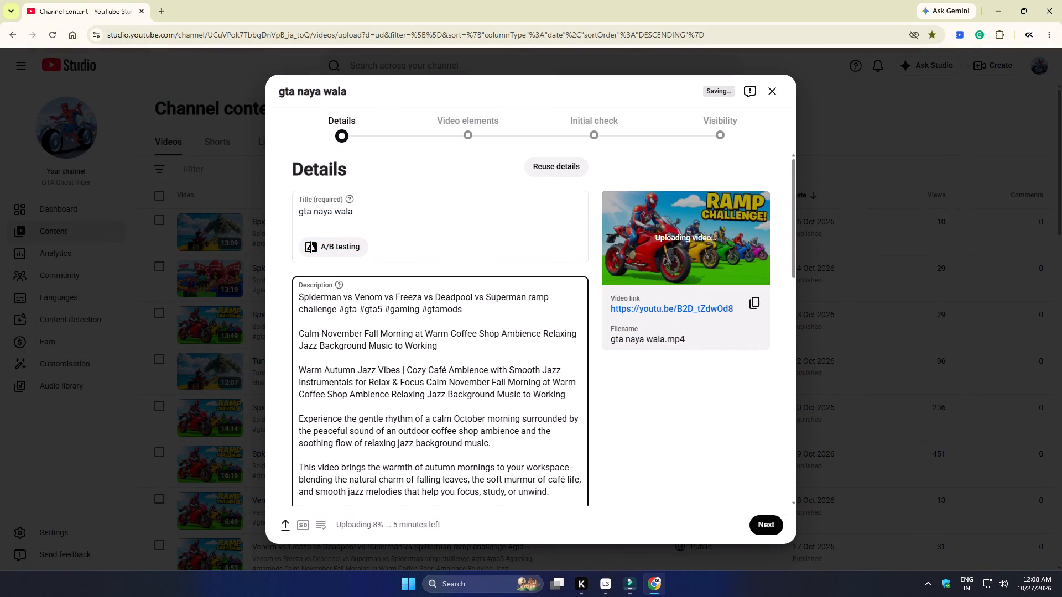
Replace the title with the description's first line, "Spiderman vs Venom vs Freeza vs Deadpool vs Superman ramp challenge #gta #gta5 #gaming #gtamods".
{"action": "left_click_drag", "start_coordinate": [462, 310], "coordinate": [291, 287]}
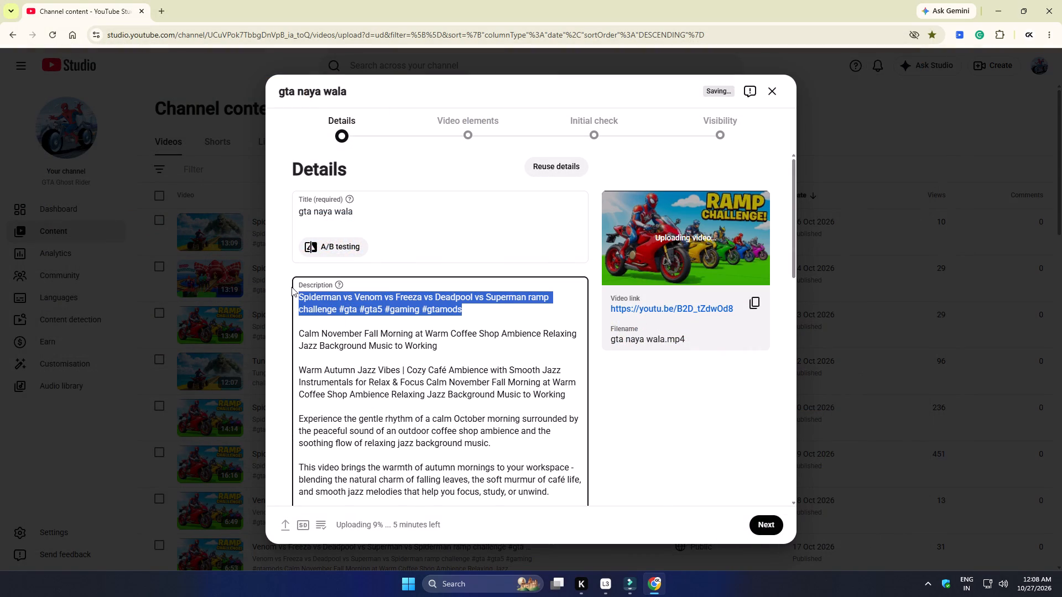
{"action": "key", "text": "ctrl+c"}
{"action": "left_click_drag", "start_coordinate": [369, 216], "coordinate": [312, 212]}
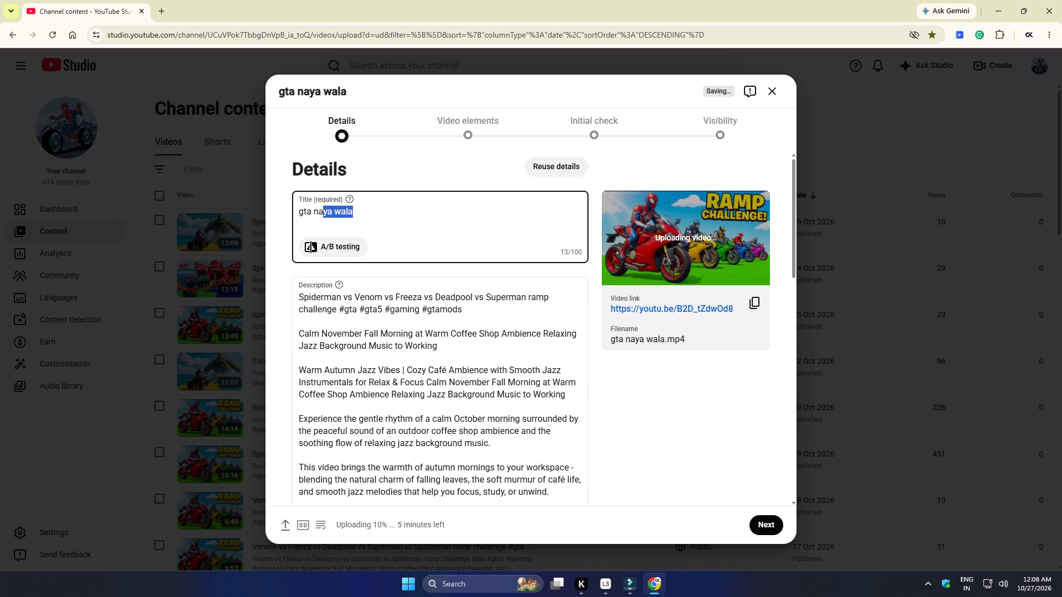
{"action": "left_click_drag", "start_coordinate": [312, 212], "coordinate": [279, 211]}
{"action": "key", "text": "ctrl+v"}
{"action": "left_click", "coordinate": [509, 248]}
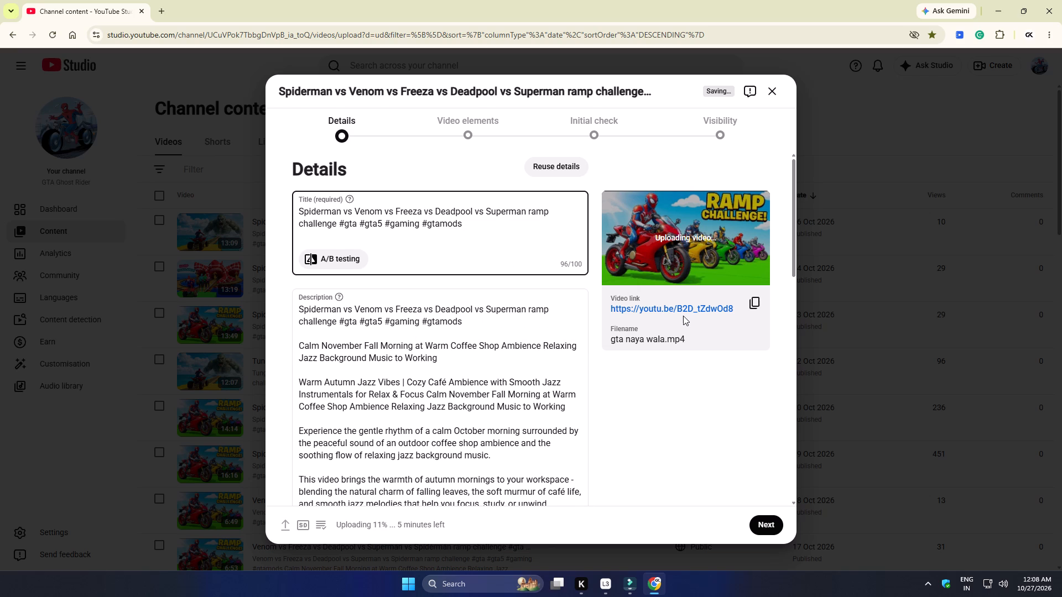
Review the rest of the video's details through the playlist and audience settings.
{"action": "scroll", "coordinate": [743, 397], "scroll_direction": "down", "scroll_amount": 7}
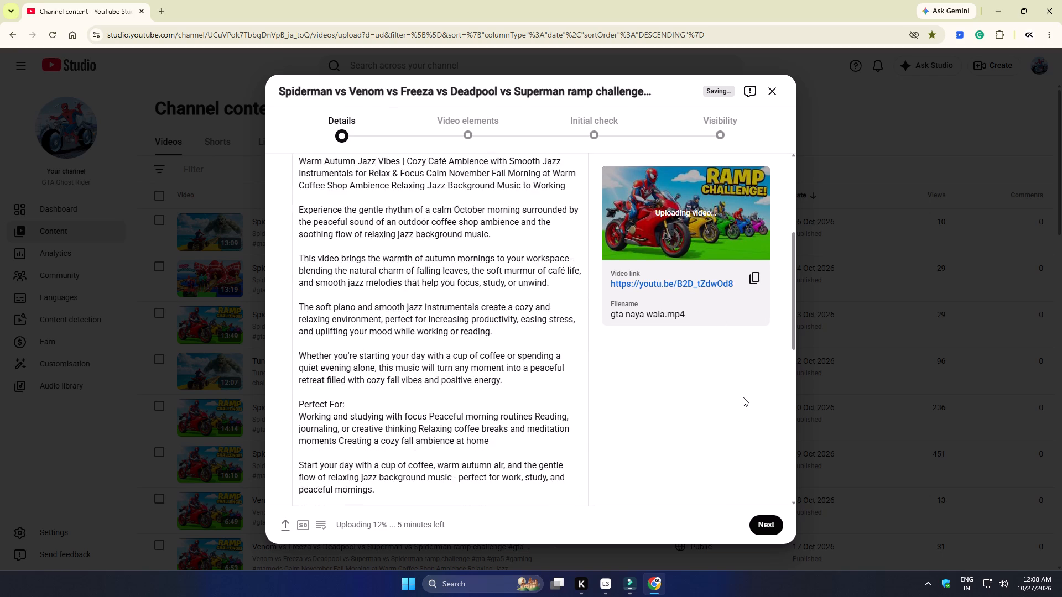
{"action": "scroll", "coordinate": [743, 397], "scroll_direction": "down", "scroll_amount": 18}
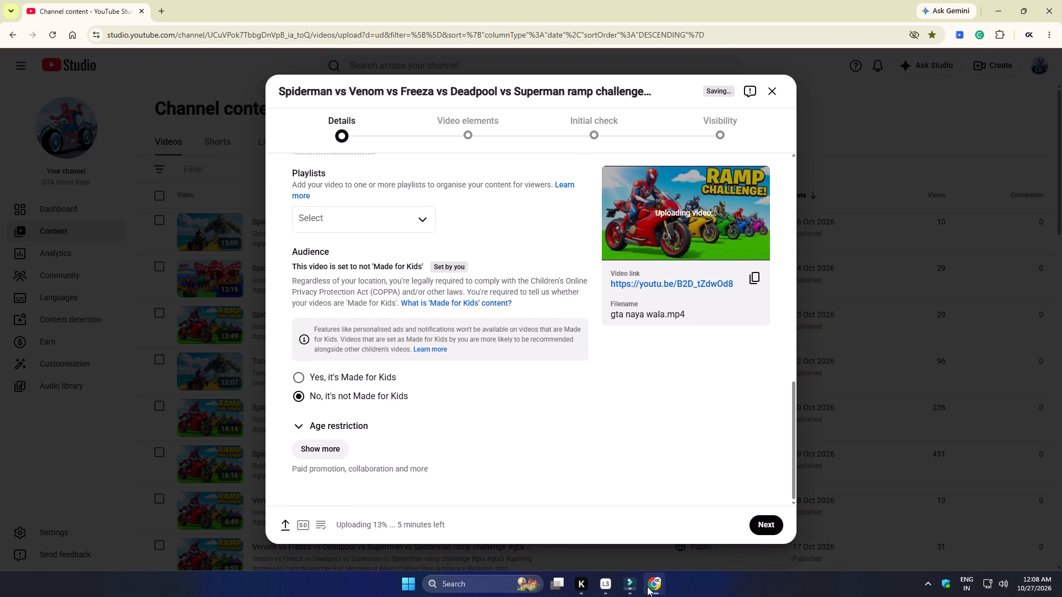
Switch to Wondershare Filmora, save the gta naya wala project and close it.
{"action": "left_click", "coordinate": [632, 586]}
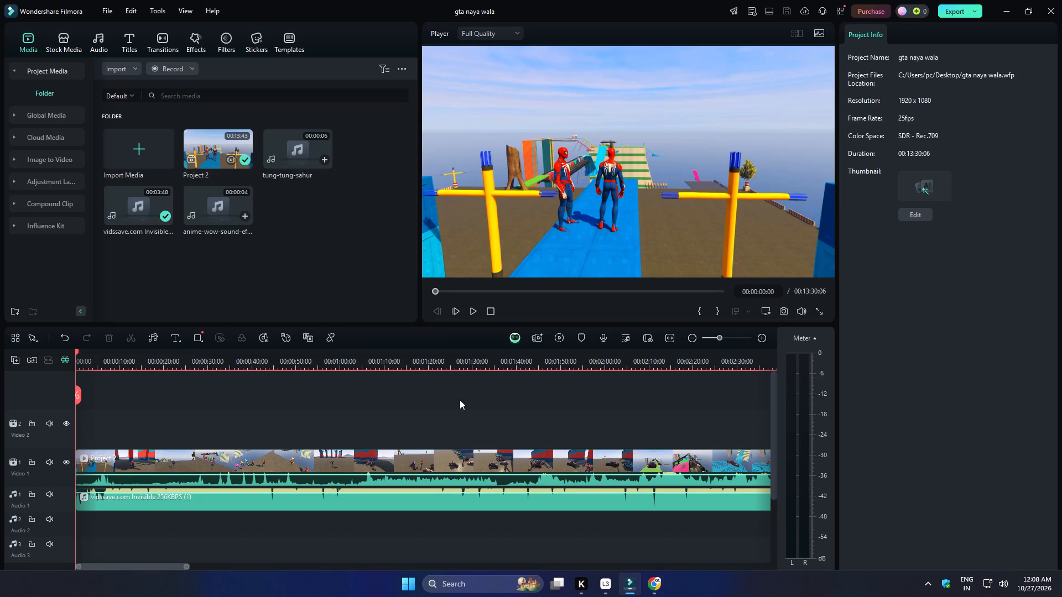
{"action": "key", "text": "ctrl+s"}
{"action": "left_click", "coordinate": [1052, 13]}
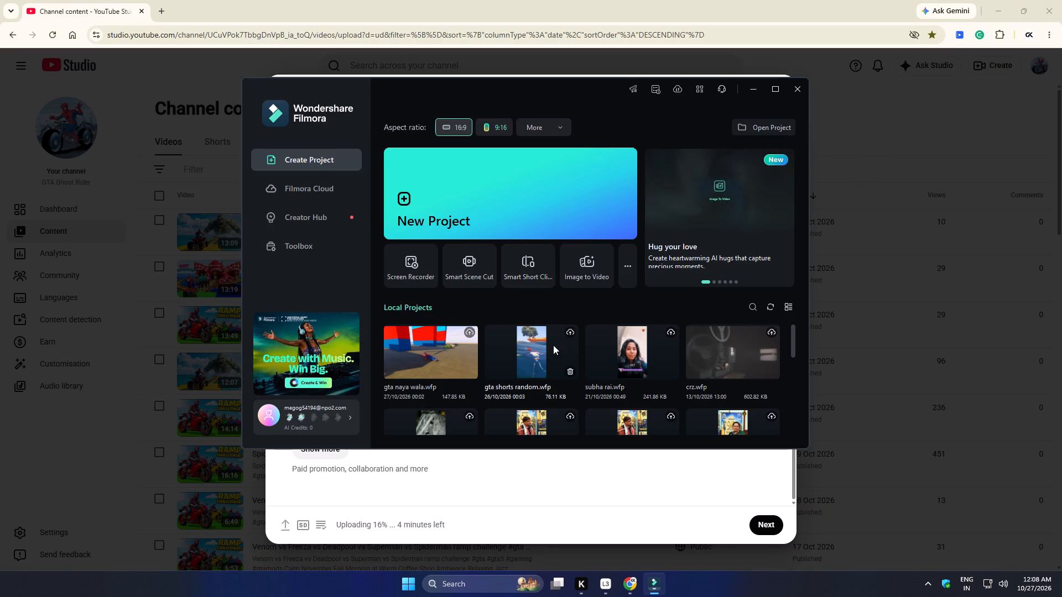
Open the gta shorts random project and delete the Project abc clip from its media library and timeline.
{"action": "double_click", "coordinate": [542, 347]}
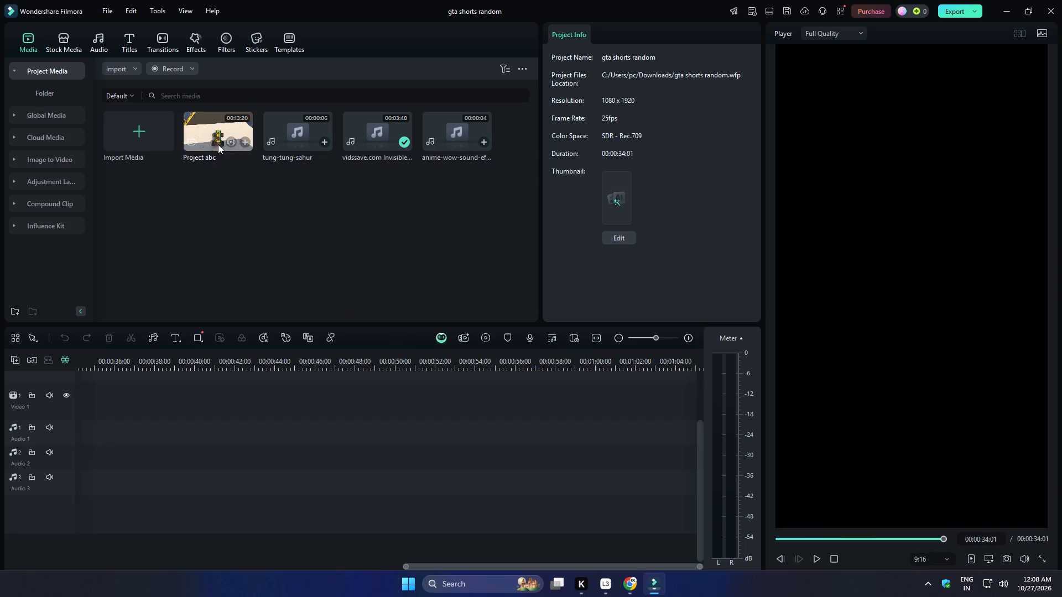
{"action": "left_click", "coordinate": [218, 144]}
{"action": "key", "text": "Delete"}
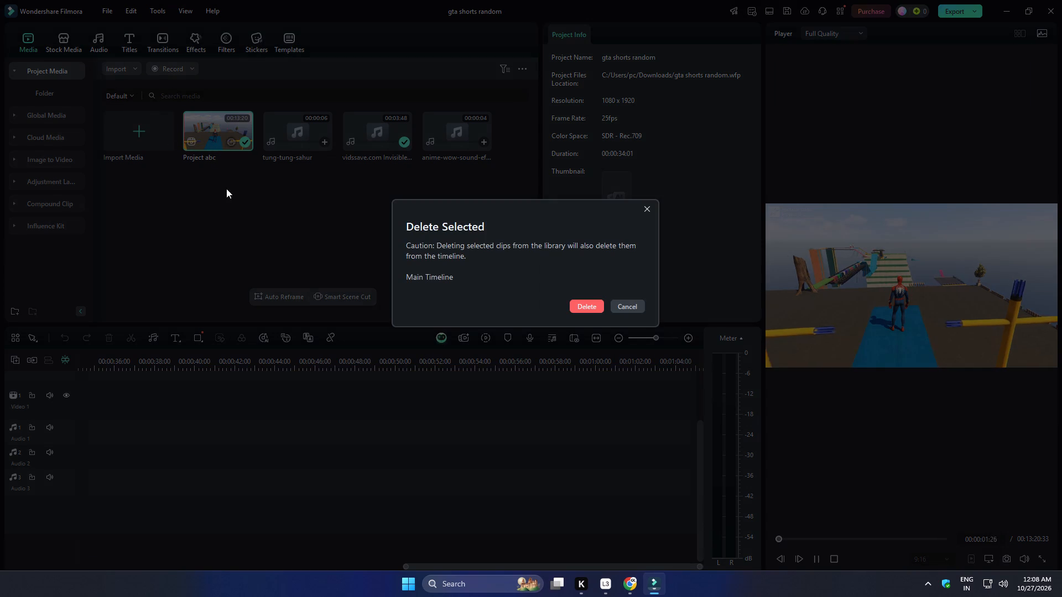
{"action": "left_click", "coordinate": [586, 308]}
Import the Project 2 video into the project media and add it to the timeline.
{"action": "scroll", "coordinate": [290, 440], "scroll_direction": "down", "scroll_amount": 3, "text": "ctrl"}
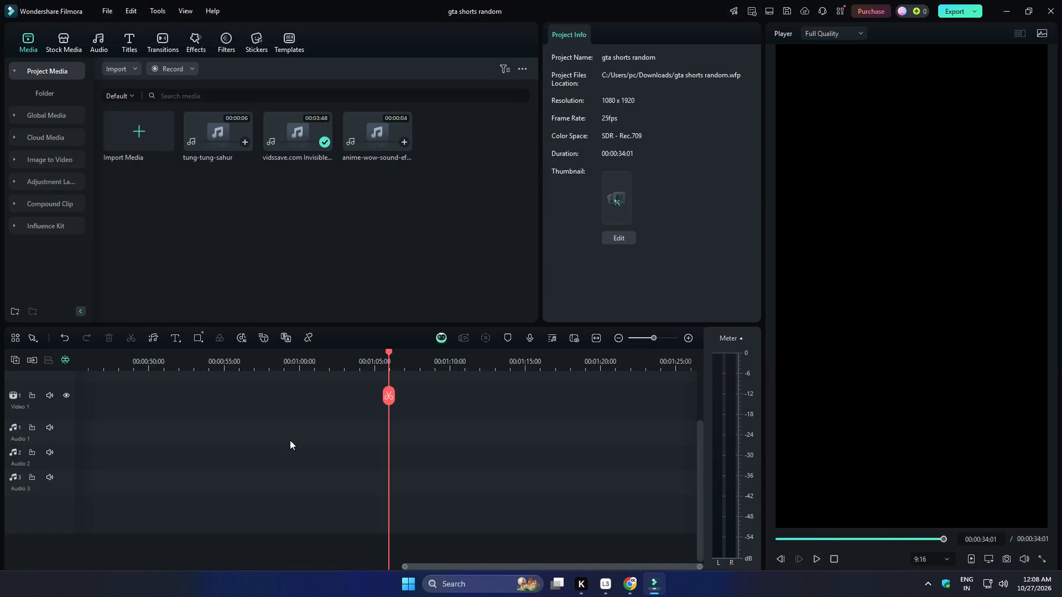
{"action": "scroll", "coordinate": [290, 440], "scroll_direction": "down", "scroll_amount": 7, "text": "ctrl"}
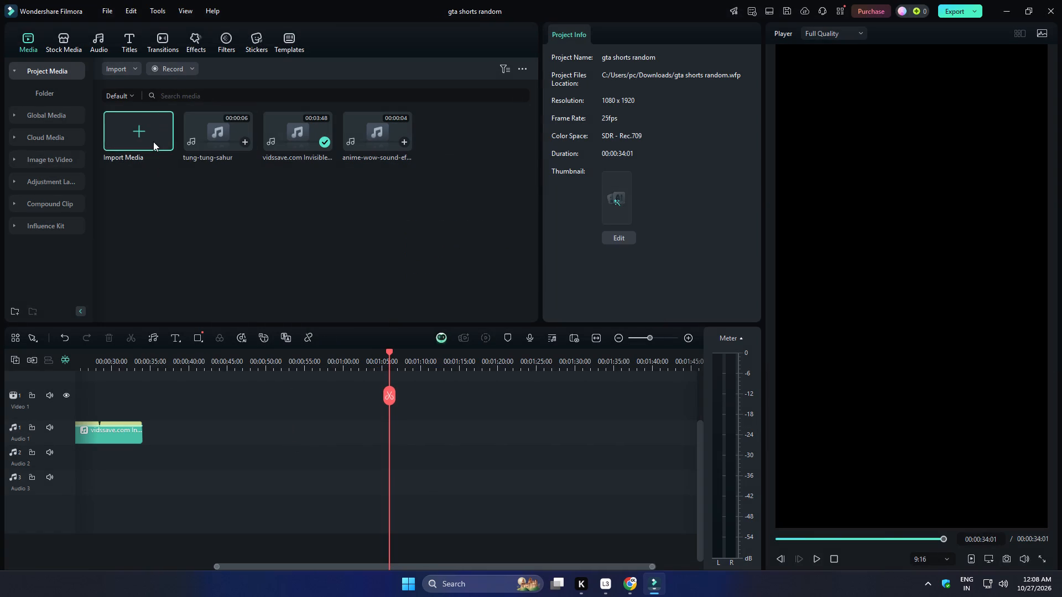
{"action": "left_click", "coordinate": [153, 142]}
{"action": "left_click", "coordinate": [174, 117]}
{"action": "left_click", "coordinate": [442, 277]}
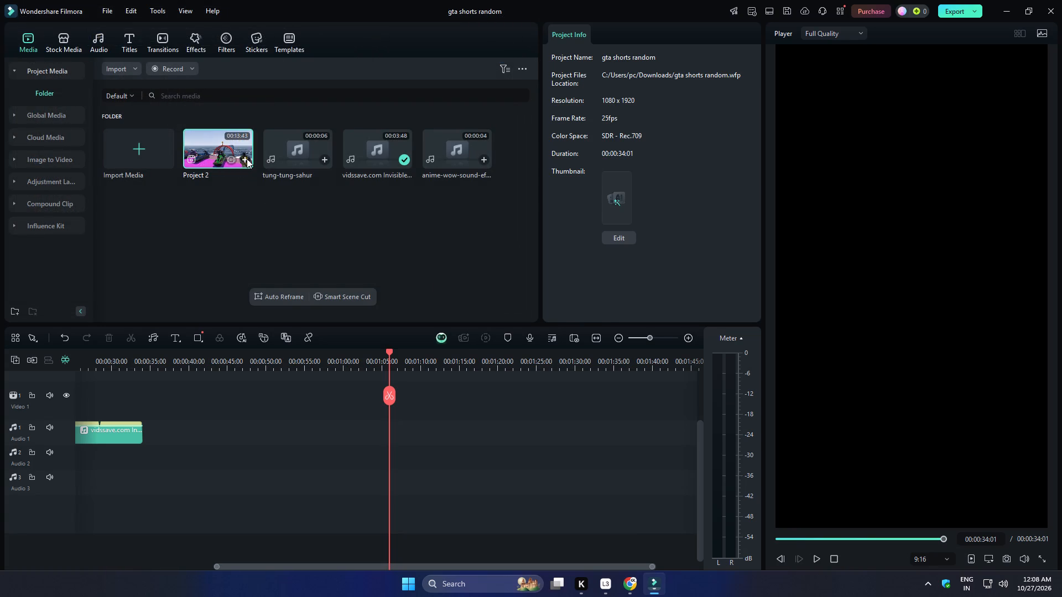
{"action": "left_click", "coordinate": [247, 159]}
{"action": "left_click", "coordinate": [564, 306]}
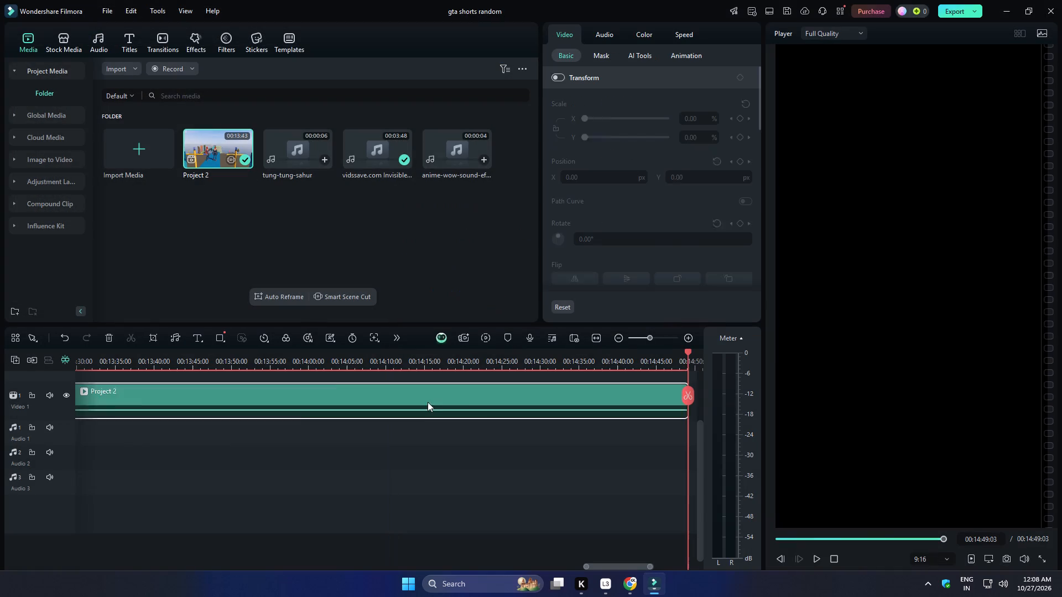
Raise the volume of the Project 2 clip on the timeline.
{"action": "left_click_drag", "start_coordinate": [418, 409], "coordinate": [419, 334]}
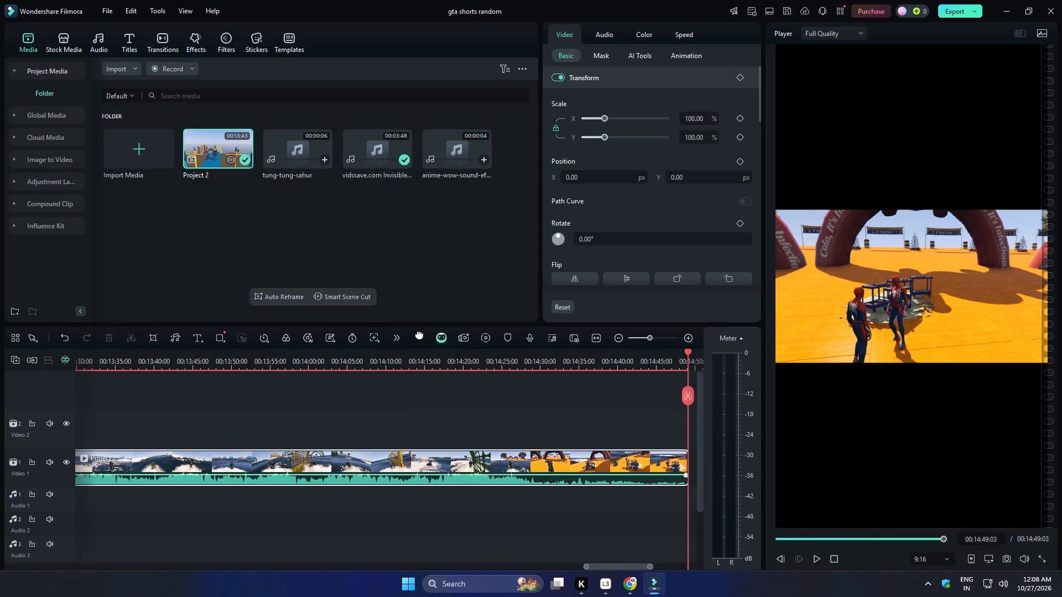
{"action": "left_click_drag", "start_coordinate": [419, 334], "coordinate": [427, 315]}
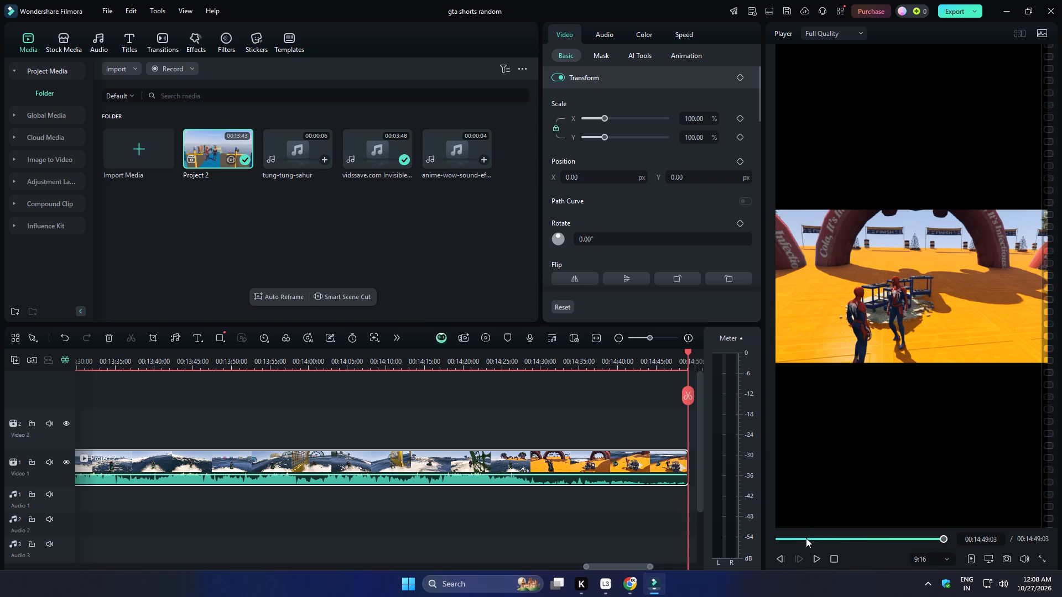
Delete the empty gap on the Video 1 track so the Project 2 clip starts at the timeline's beginning.
{"action": "left_click_drag", "start_coordinate": [802, 540], "coordinate": [707, 521]}
{"action": "scroll", "coordinate": [575, 512], "scroll_direction": "up", "scroll_amount": 5, "text": "ctrl"}
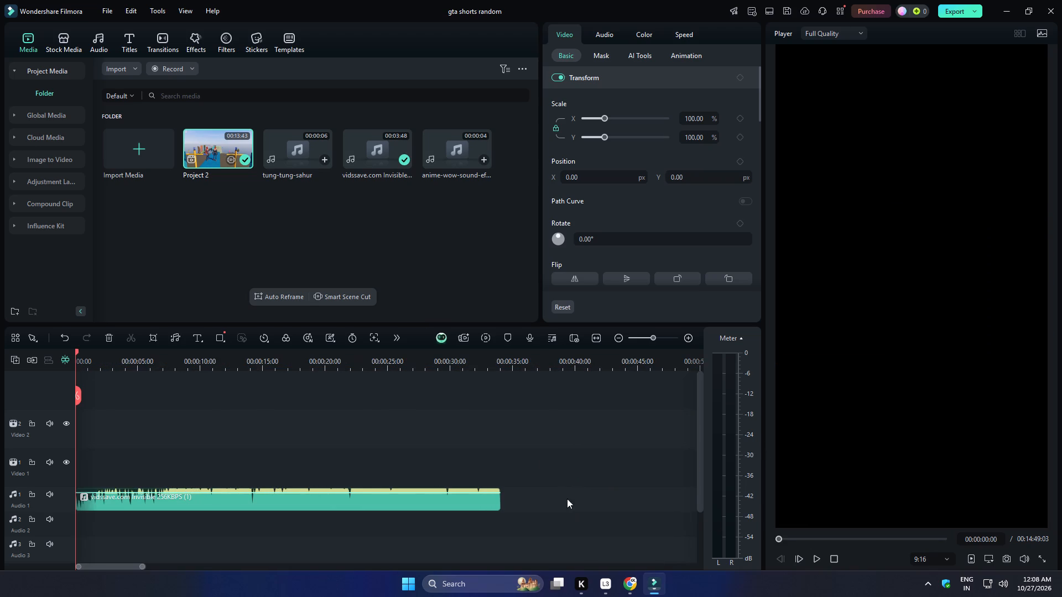
{"action": "left_click", "coordinate": [542, 458]}
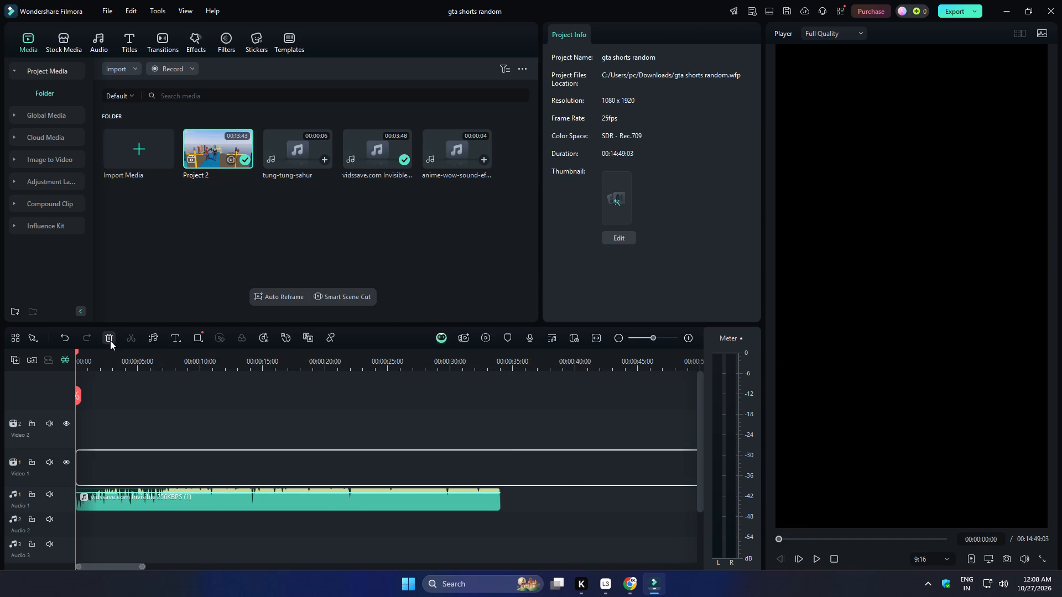
{"action": "left_click", "coordinate": [108, 341]}
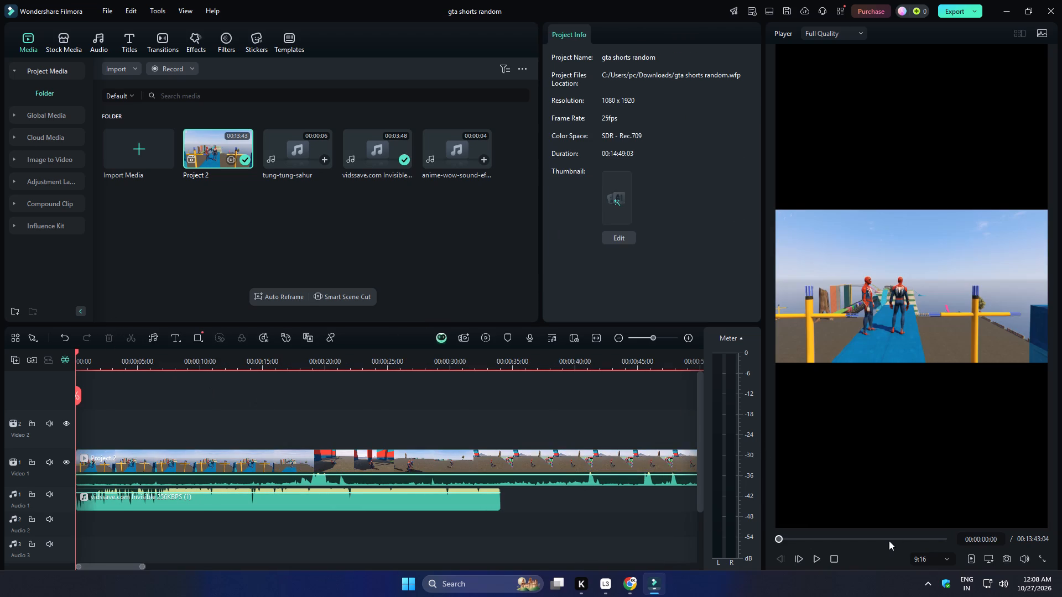
Play the opening, split the Project 2 clip at 00:00:13:15 and delete the part before the cut.
{"action": "left_click", "coordinate": [819, 561]}
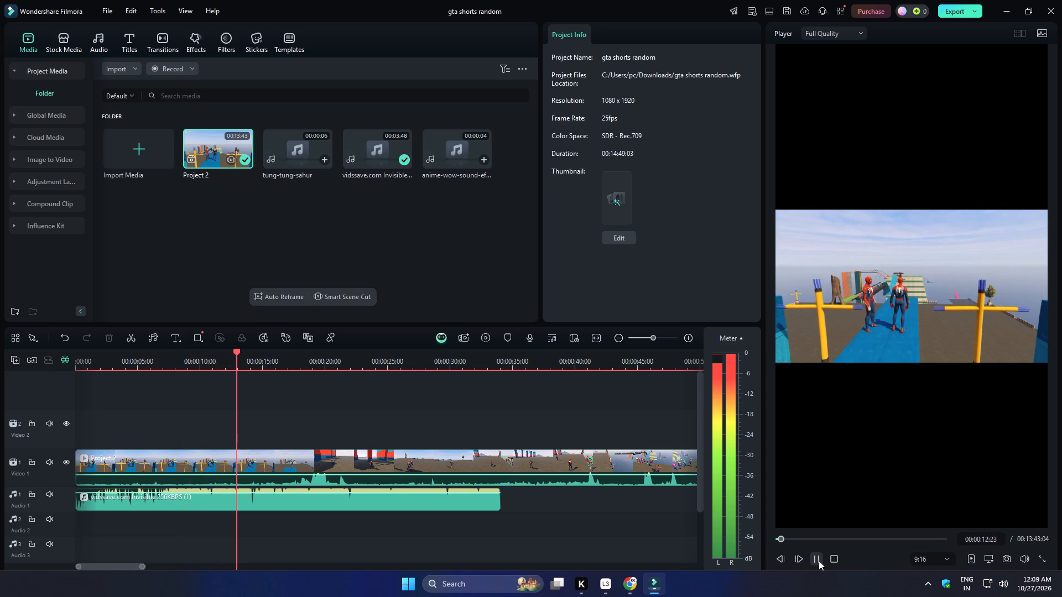
{"action": "left_click", "coordinate": [819, 561]}
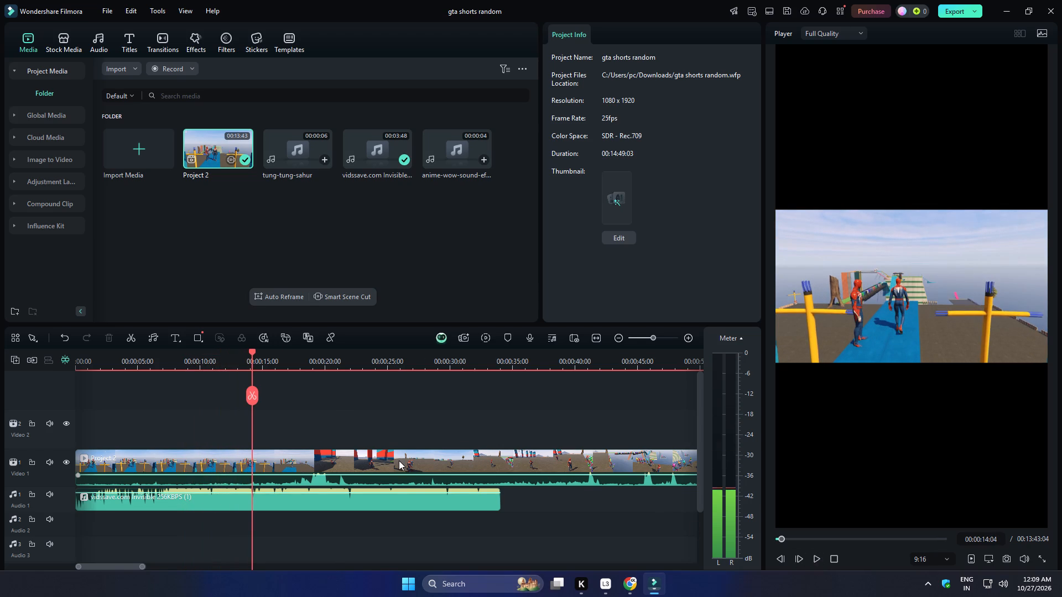
{"action": "scroll", "coordinate": [398, 460], "scroll_direction": "up", "scroll_amount": 9, "text": "ctrl"}
{"action": "left_click_drag", "start_coordinate": [388, 398], "coordinate": [384, 396]}
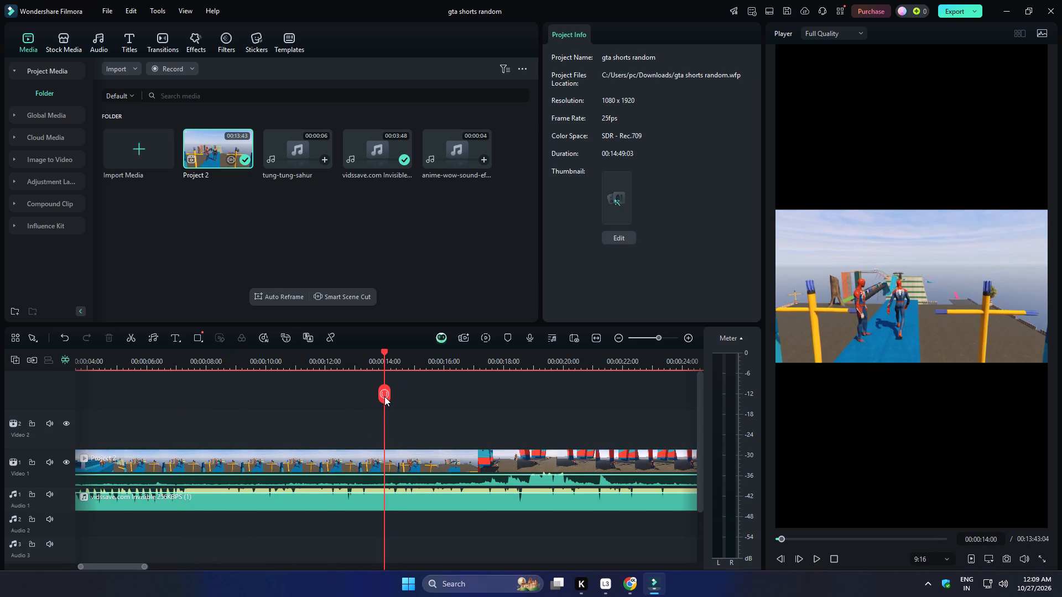
{"action": "left_click_drag", "start_coordinate": [384, 396], "coordinate": [371, 392]}
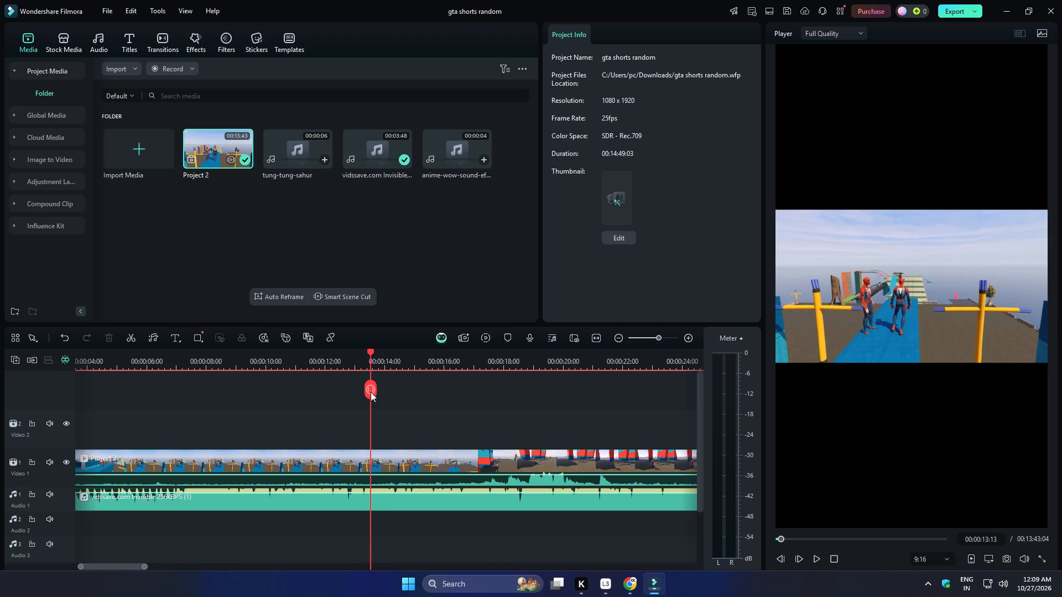
{"action": "left_click_drag", "start_coordinate": [371, 392], "coordinate": [370, 391]}
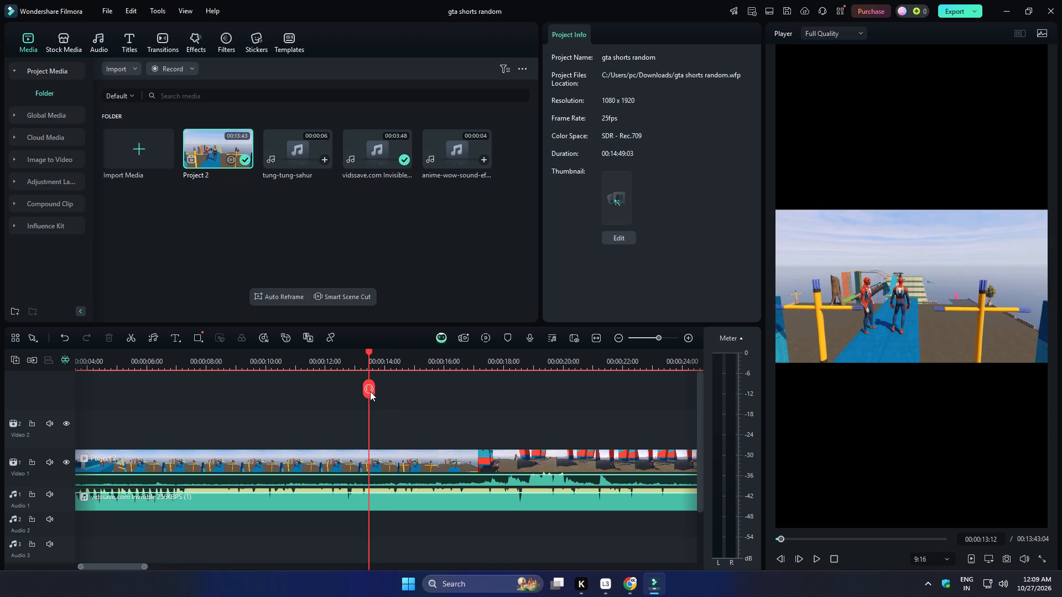
{"action": "left_click_drag", "start_coordinate": [370, 391], "coordinate": [372, 392]}
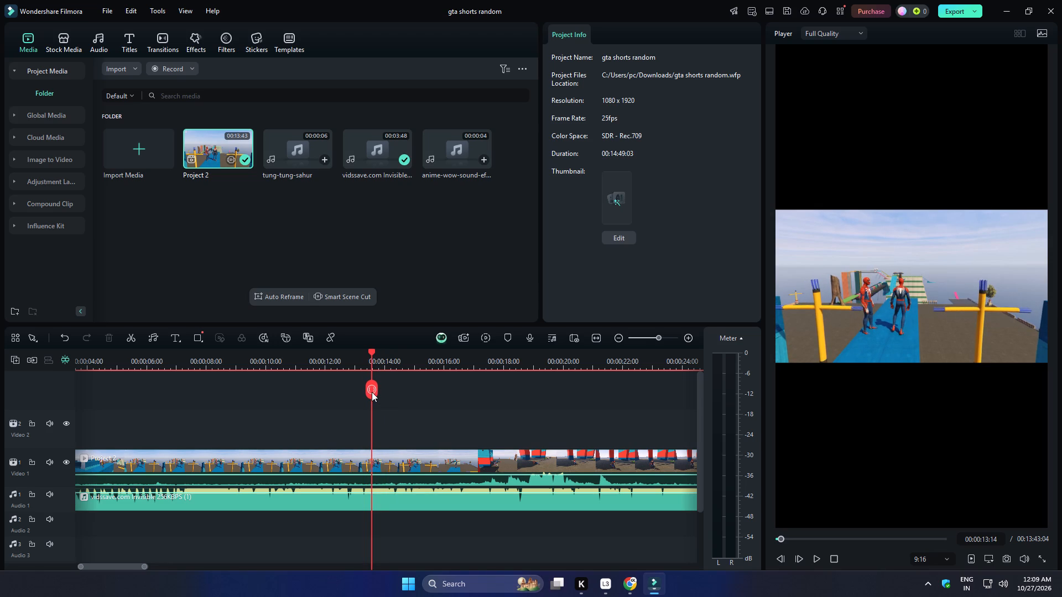
{"action": "left_click_drag", "start_coordinate": [372, 392], "coordinate": [373, 392]}
{"action": "left_click", "coordinate": [371, 468]}
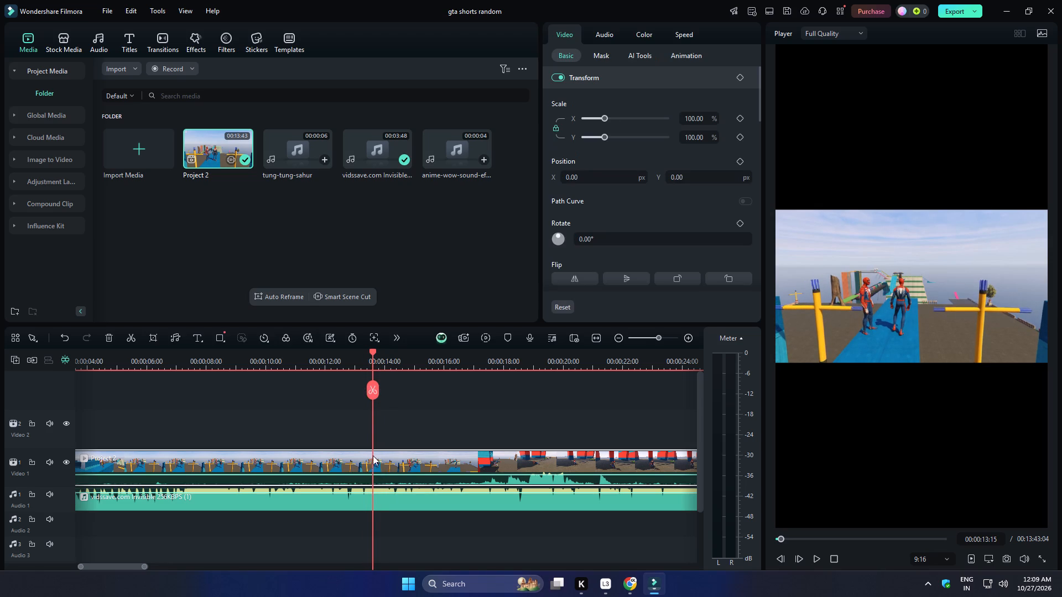
{"action": "left_click", "coordinate": [372, 388]}
{"action": "left_click", "coordinate": [329, 460]}
{"action": "key", "text": "Delete"}
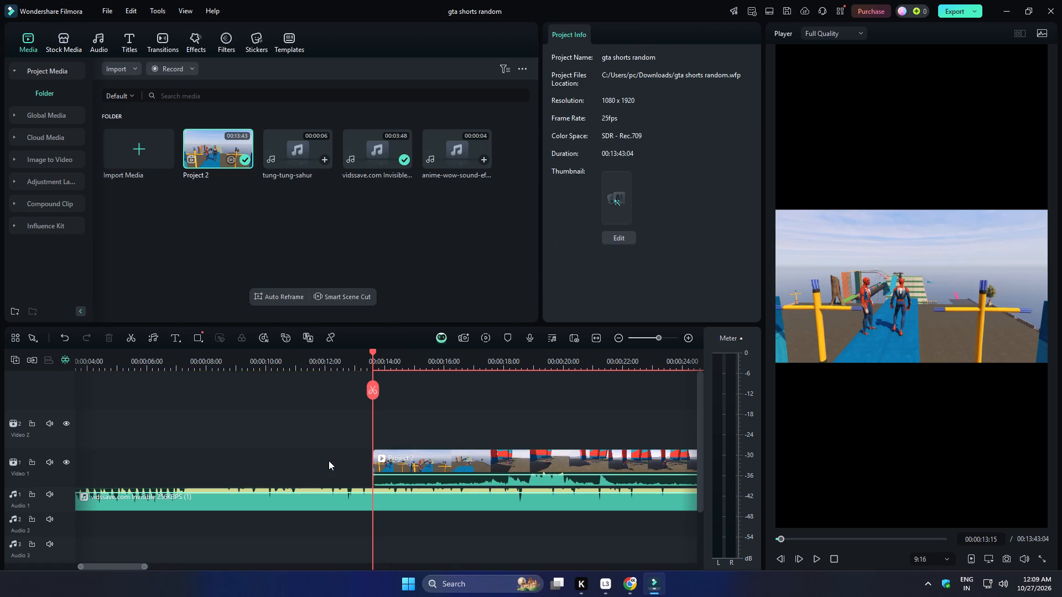
Close the gap before the remaining Project 2 clip and save the project.
{"action": "left_click", "coordinate": [329, 460]}
{"action": "key", "text": "Delete"}
{"action": "key", "text": "ctrl+s"}
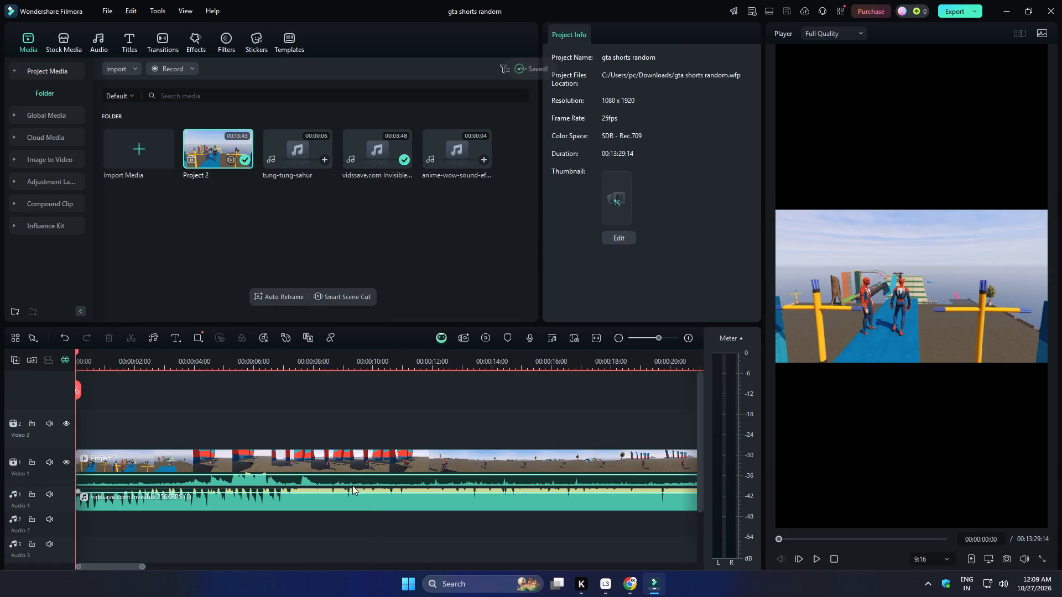
Raise the Project 2 clip's volume to 18 dB.
{"action": "left_click_drag", "start_coordinate": [355, 476], "coordinate": [357, 387]}
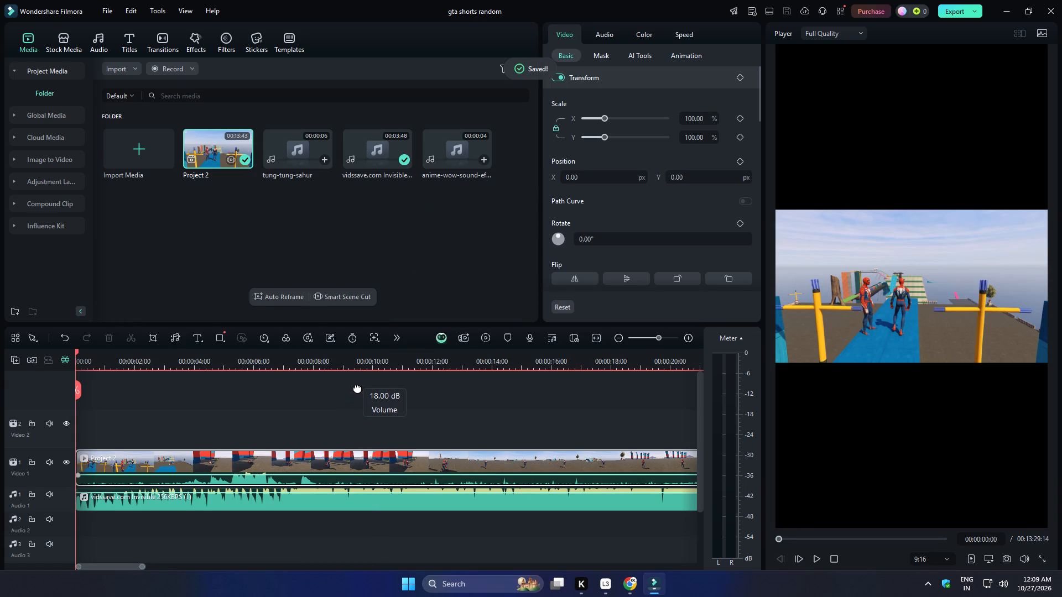
{"action": "left_click_drag", "start_coordinate": [357, 387], "coordinate": [359, 383]}
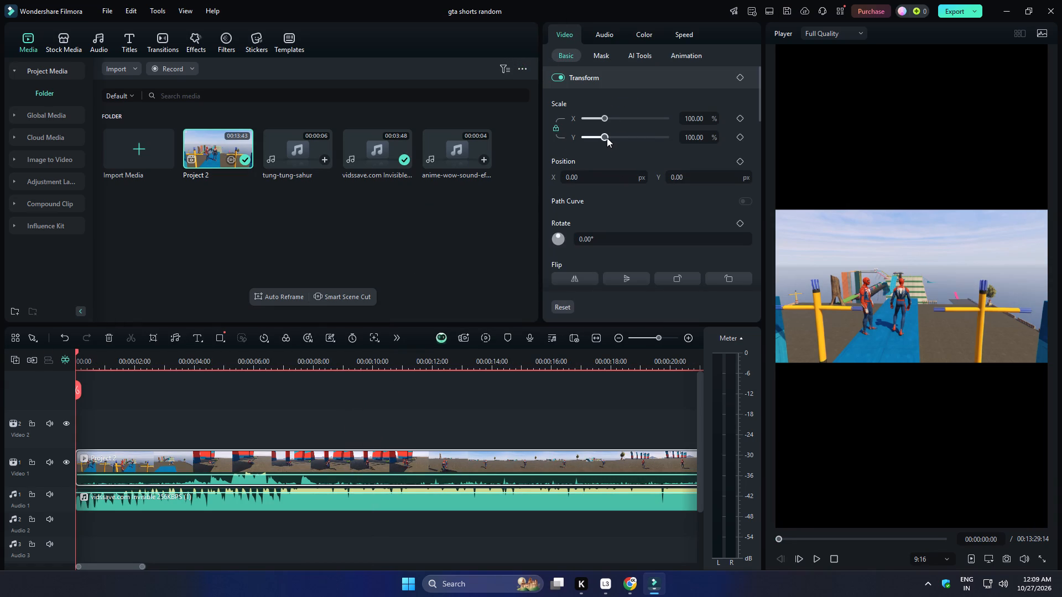
Scale the Project 2 clip to about 323.81%, set its X position to 76 px and play the result.
{"action": "left_click_drag", "start_coordinate": [607, 138], "coordinate": [645, 145]}
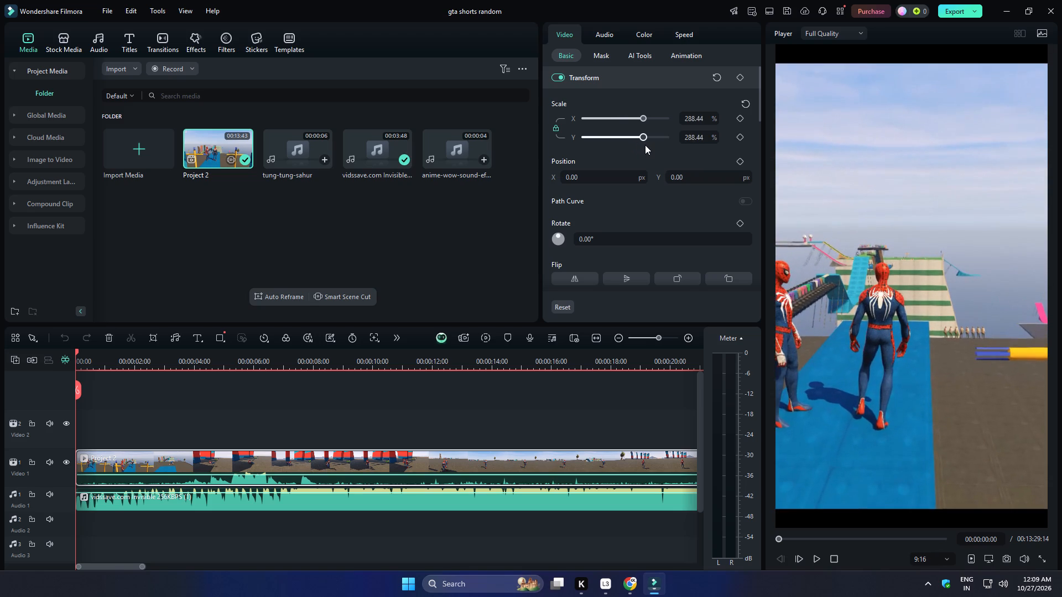
{"action": "left_click_drag", "start_coordinate": [645, 145], "coordinate": [650, 146]}
{"action": "left_click", "coordinate": [605, 176]}
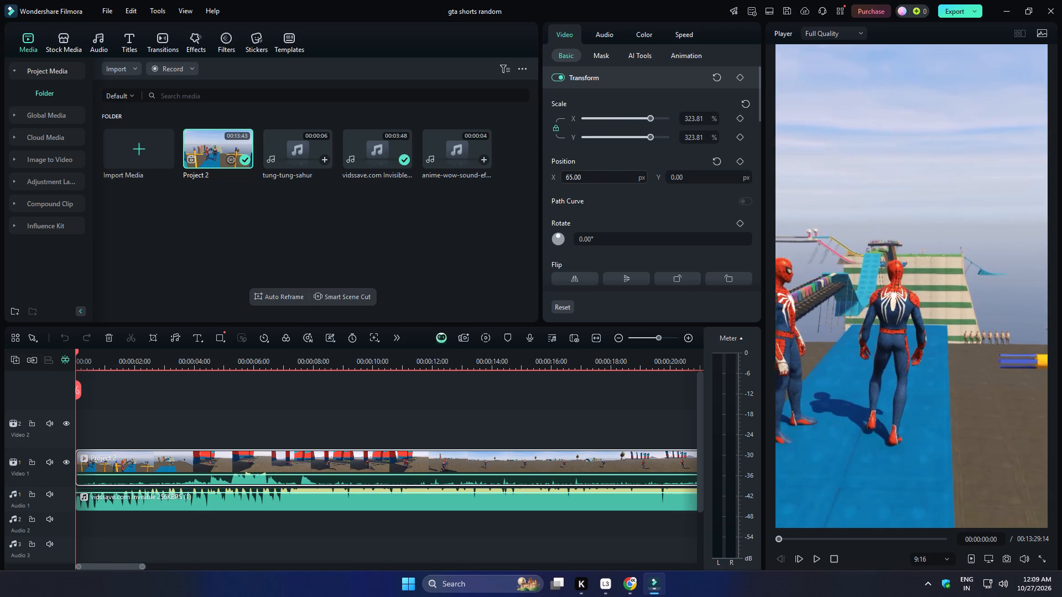
{"action": "left_click", "coordinate": [820, 561]}
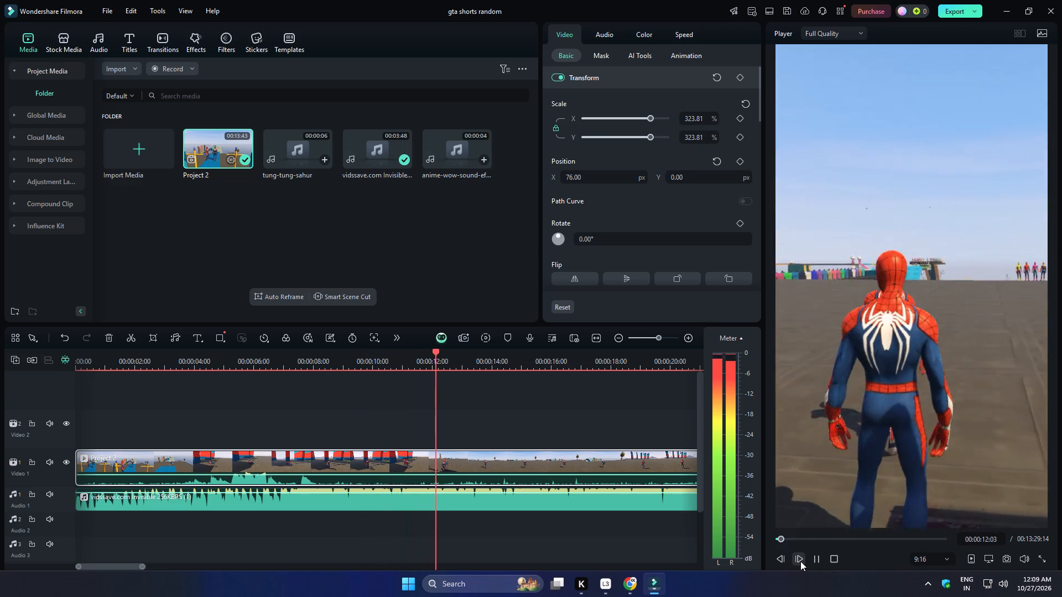
Try the Brighten colour preset on the Project 2 clip and apply the Boost C... preset.
{"action": "left_click", "coordinate": [638, 473]}
{"action": "left_click", "coordinate": [642, 34]}
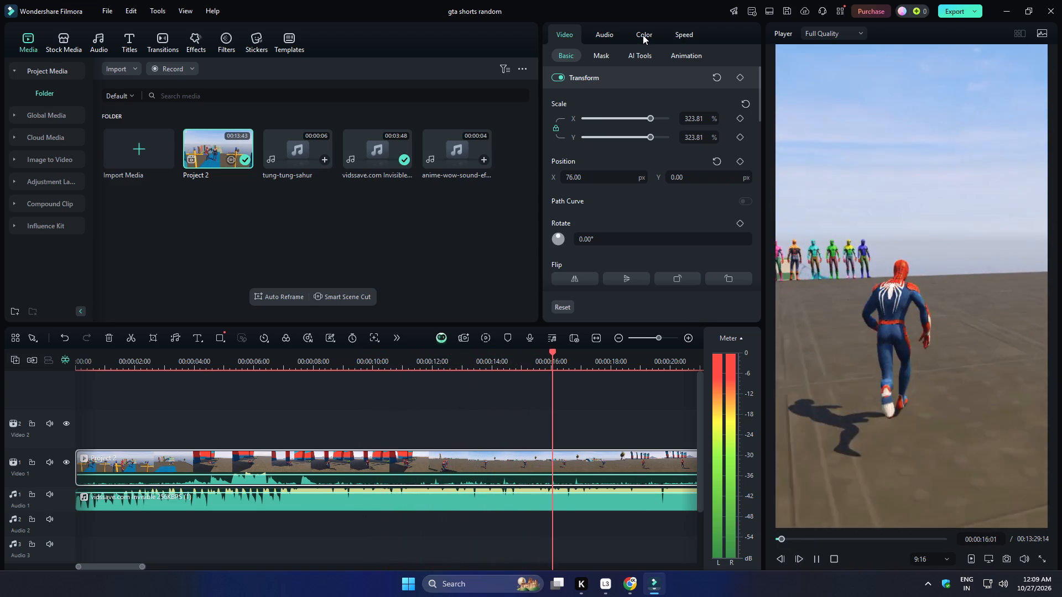
{"action": "scroll", "coordinate": [698, 187], "scroll_direction": "up", "scroll_amount": 6}
{"action": "left_click", "coordinate": [681, 129]}
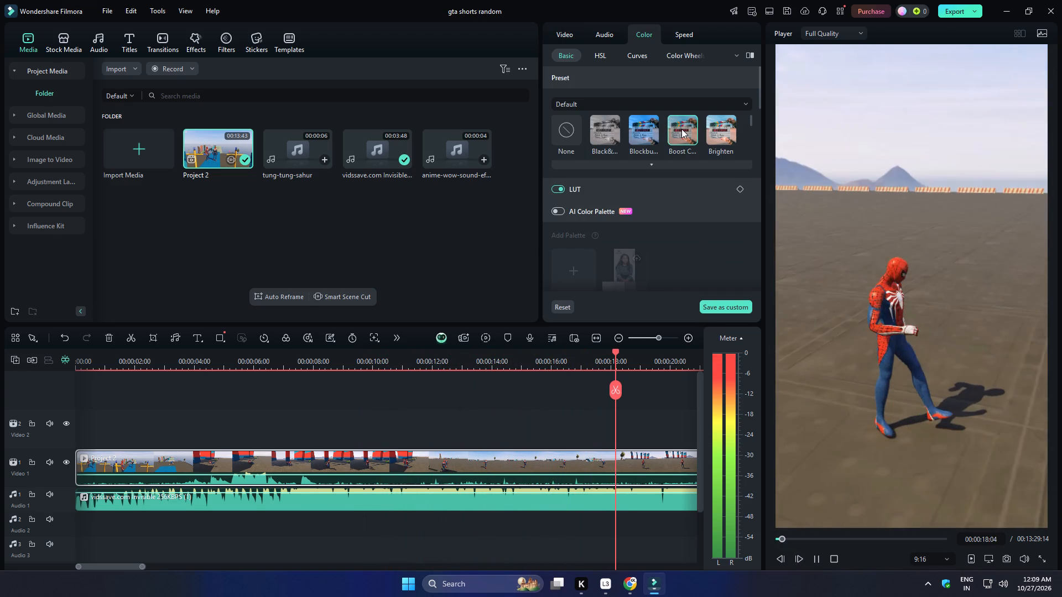
{"action": "left_click", "coordinate": [718, 136]}
{"action": "left_click", "coordinate": [687, 136]}
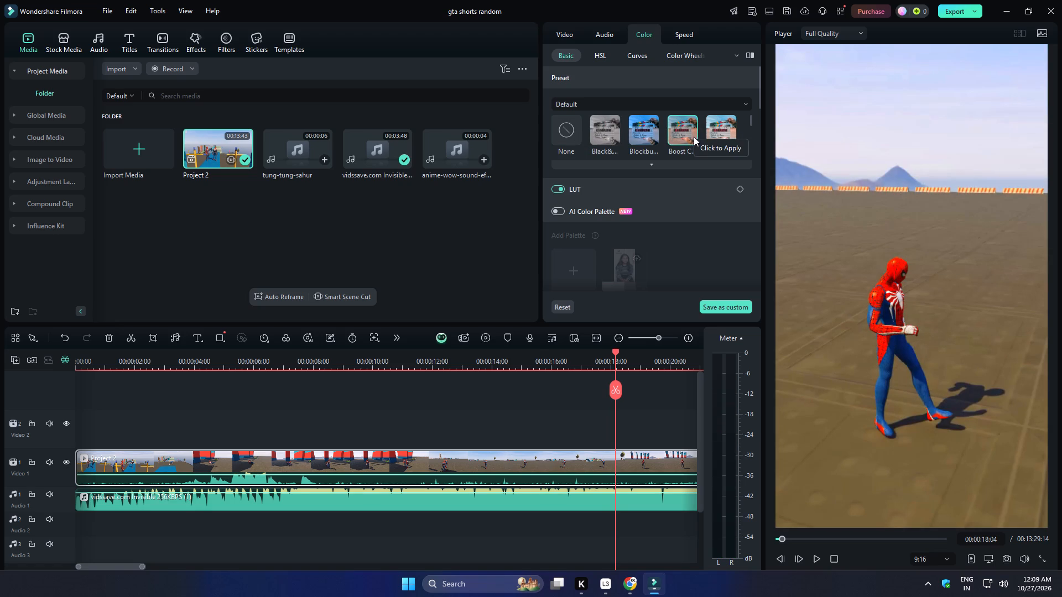
{"action": "left_click", "coordinate": [694, 137]}
Compare the Project 2 clip's look with the None and Boost C... colour presets, leaving Boost C... applied.
{"action": "left_click", "coordinate": [575, 135]}
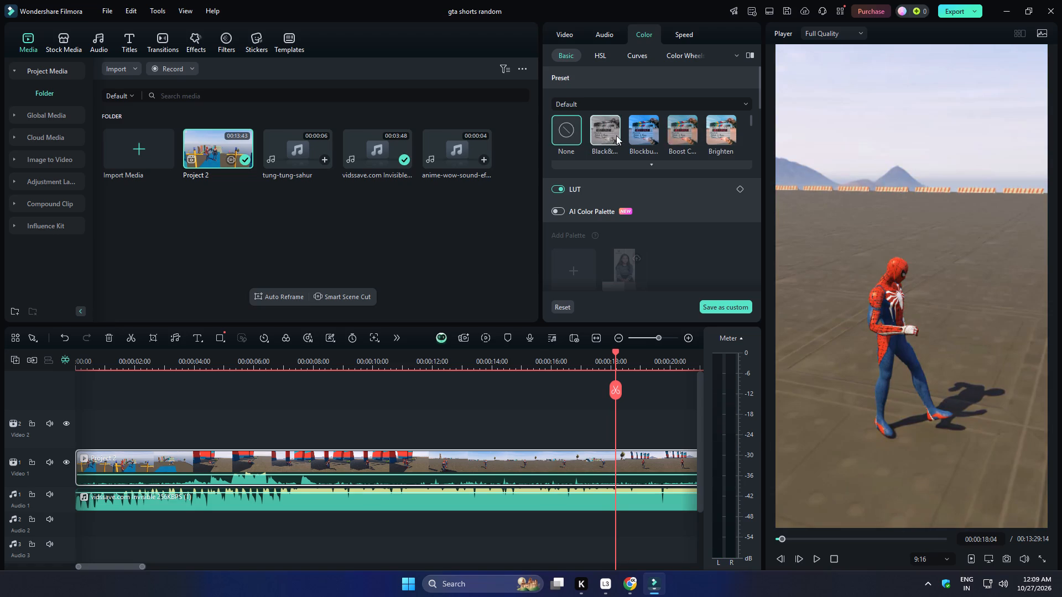
{"action": "left_click", "coordinate": [679, 134]}
{"action": "left_click", "coordinate": [575, 137]}
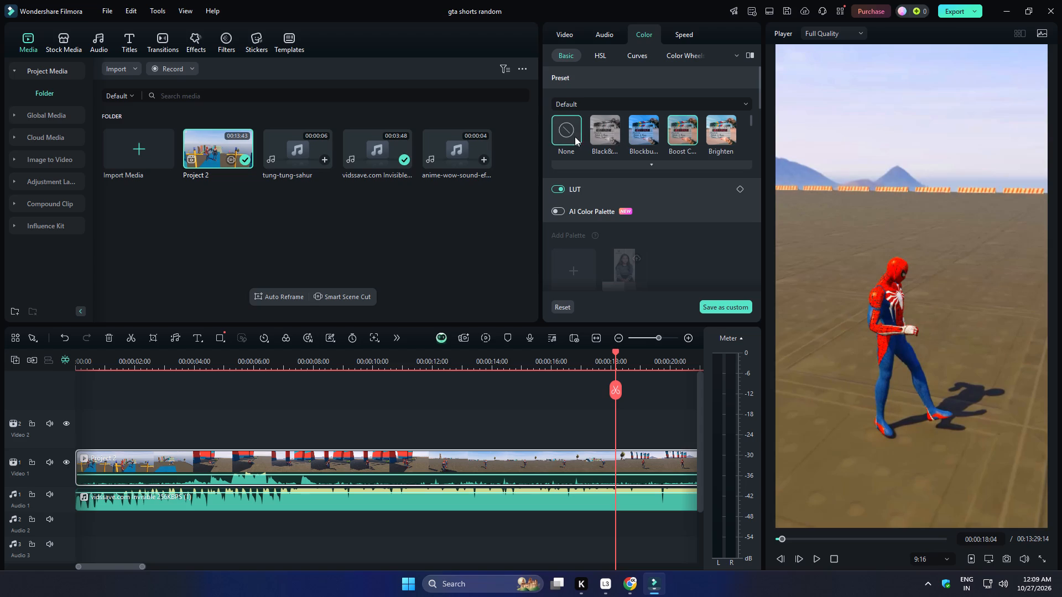
{"action": "left_click", "coordinate": [690, 135]}
{"action": "left_click", "coordinate": [680, 135]}
{"action": "left_click", "coordinate": [680, 135]}
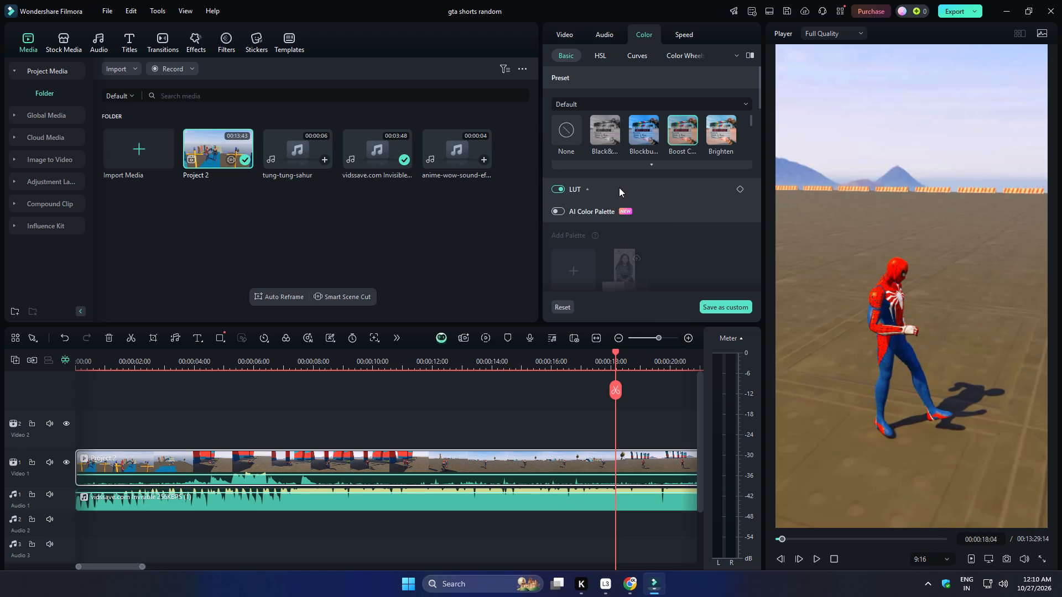
{"action": "left_click", "coordinate": [574, 130]}
{"action": "left_click", "coordinate": [683, 126]}
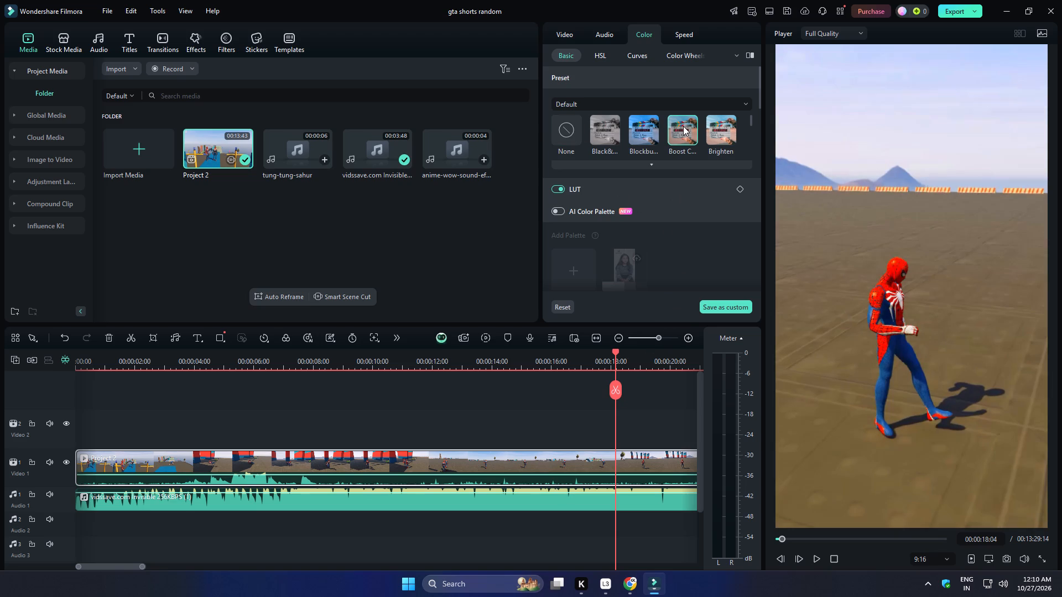
{"action": "left_click", "coordinate": [561, 127]}
{"action": "left_click", "coordinate": [682, 128]}
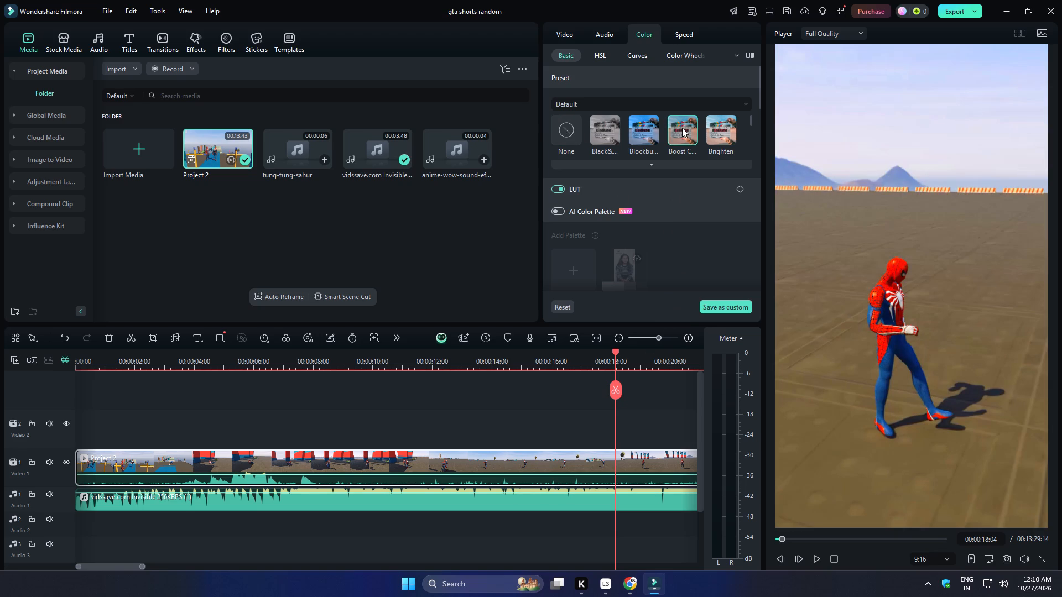
{"action": "left_click", "coordinate": [682, 128]}
{"action": "left_click", "coordinate": [682, 128]}
Scrub through the Project 2 footage from about 18 seconds to 2:24 and return to the start of the timeline.
{"action": "left_click_drag", "start_coordinate": [618, 386], "coordinate": [743, 387]}
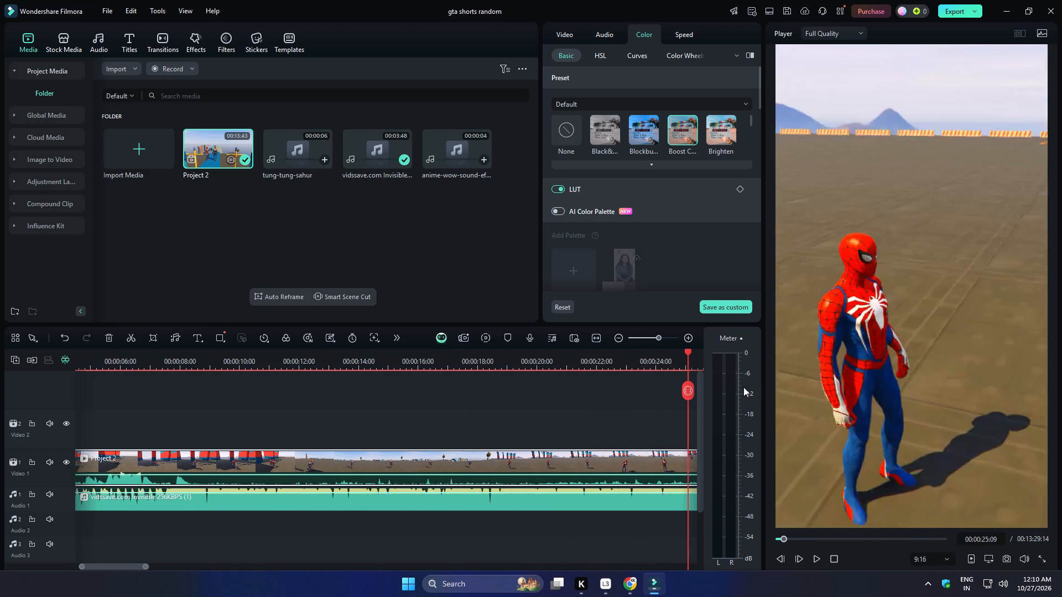
{"action": "left_click_drag", "start_coordinate": [743, 387], "coordinate": [1015, 390]}
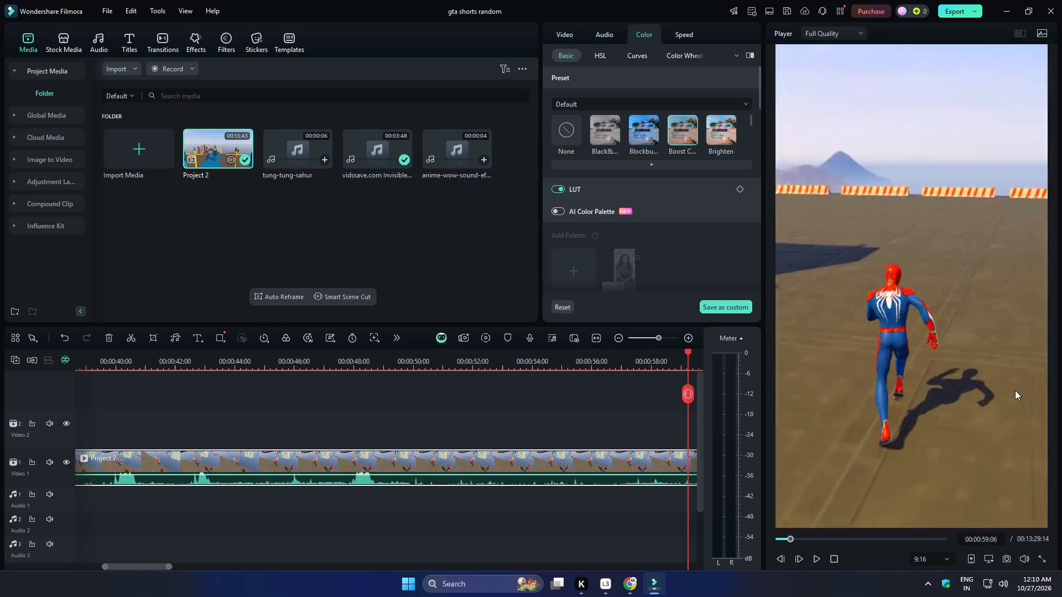
{"action": "left_click_drag", "start_coordinate": [1015, 390], "coordinate": [1059, 394]}
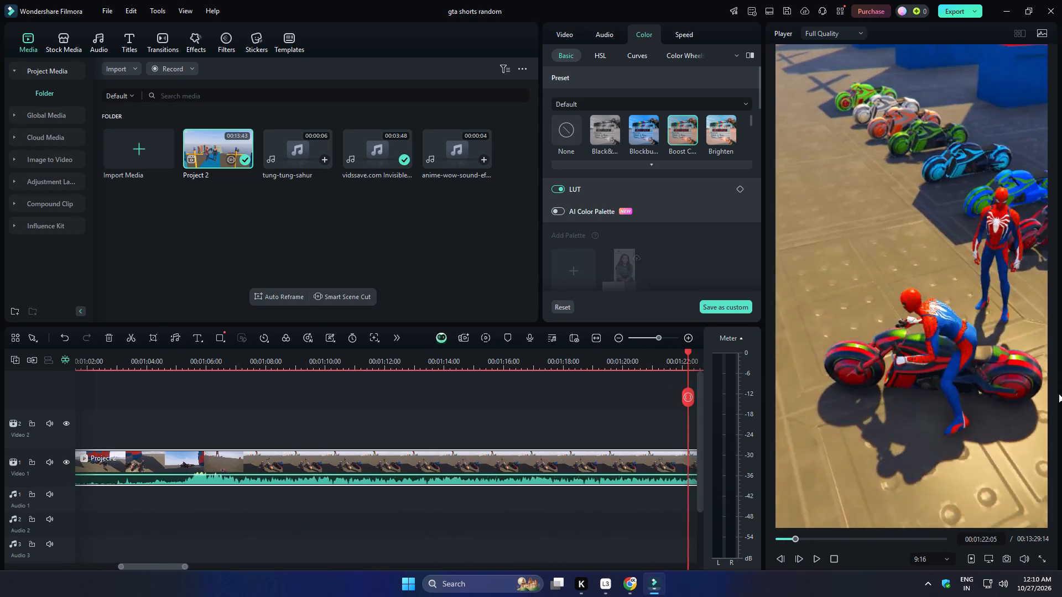
{"action": "left_click_drag", "start_coordinate": [1059, 394], "coordinate": [1061, 391]}
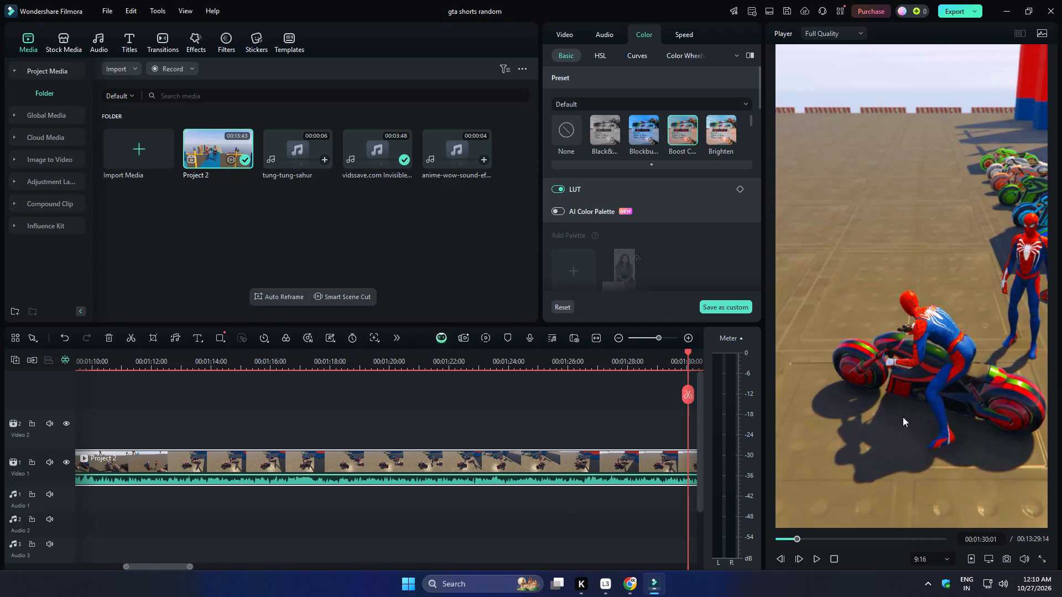
{"action": "scroll", "coordinate": [480, 510], "scroll_direction": "down", "scroll_amount": 9, "text": "ctrl"}
{"action": "left_click_drag", "start_coordinate": [391, 389], "coordinate": [478, 389]}
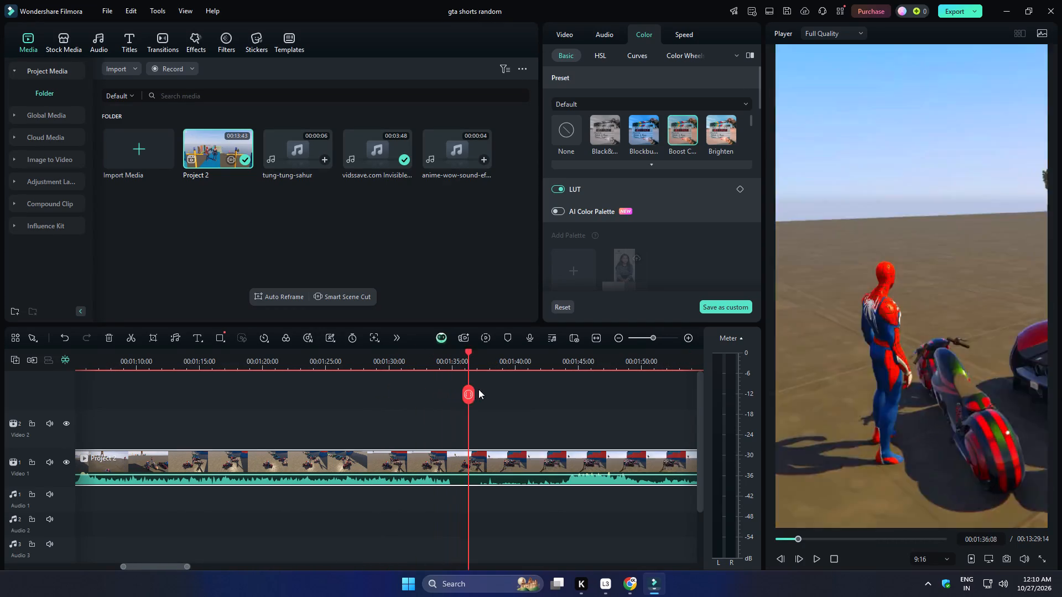
{"action": "left_click_drag", "start_coordinate": [478, 389], "coordinate": [645, 402]}
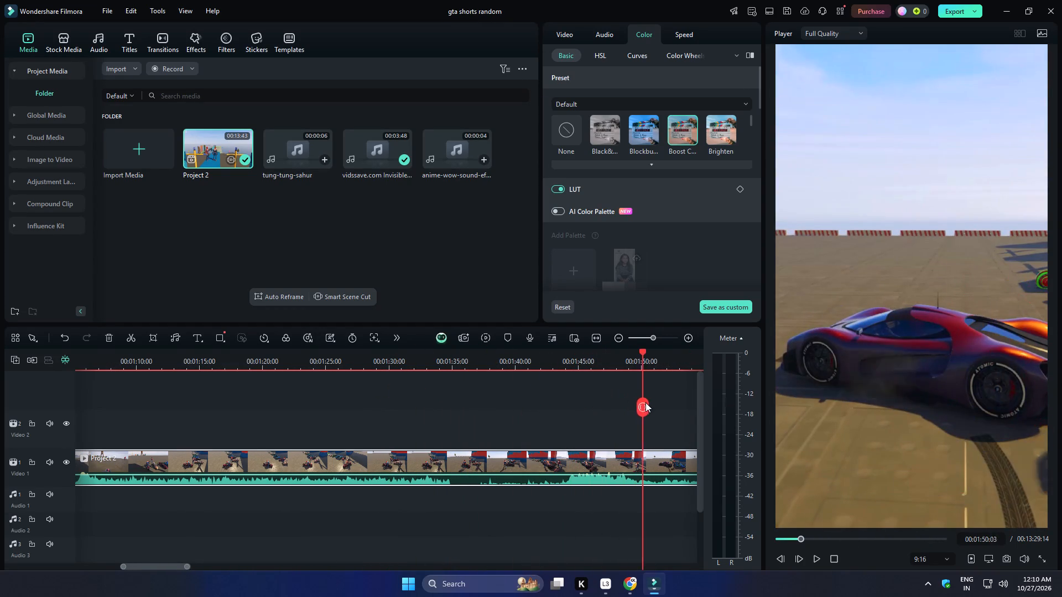
{"action": "left_click_drag", "start_coordinate": [645, 402], "coordinate": [742, 417]}
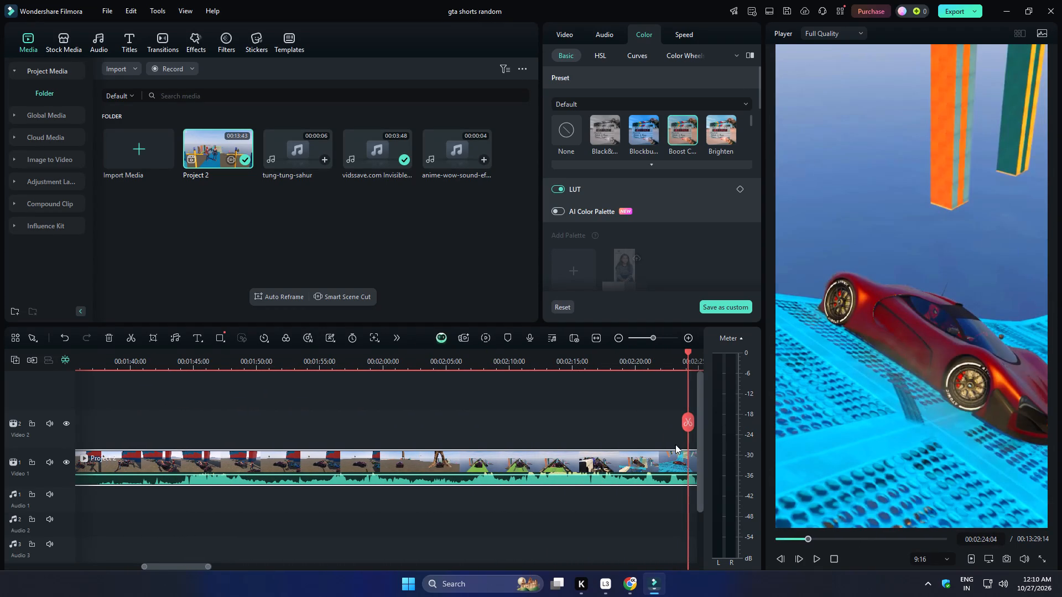
{"action": "scroll", "coordinate": [640, 444], "scroll_direction": "down", "scroll_amount": 4, "text": "ctrl"}
{"action": "left_click_drag", "start_coordinate": [784, 541], "coordinate": [487, 529]}
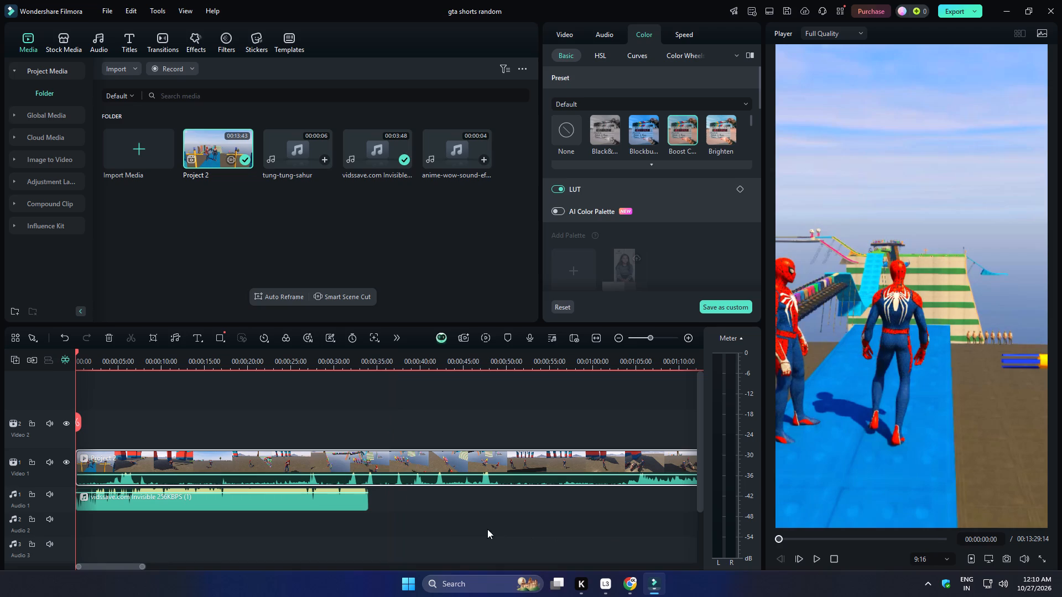
Save the gta shorts random project.
{"action": "left_click_drag", "start_coordinate": [487, 529], "coordinate": [456, 528]}
{"action": "key", "text": "ctrl+s"}
{"action": "key", "text": "ctrl+s"}
{"action": "key", "text": "ctrl+s"}
Set the volume of the Project 2 clip and the music clip together to 18 dB.
{"action": "left_click_drag", "start_coordinate": [330, 549], "coordinate": [296, 481]}
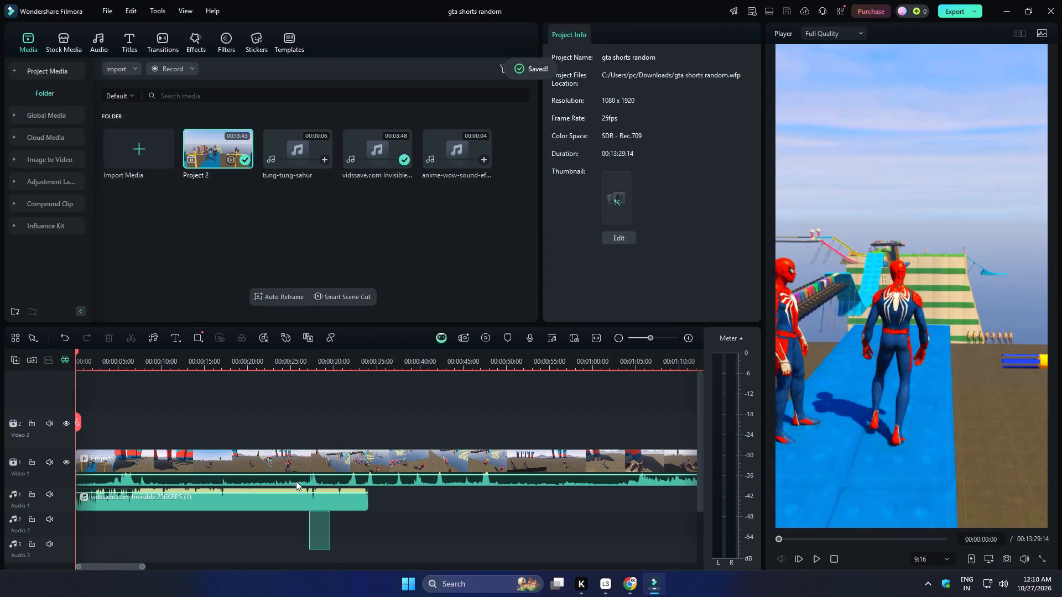
{"action": "left_click_drag", "start_coordinate": [296, 481], "coordinate": [267, 402]}
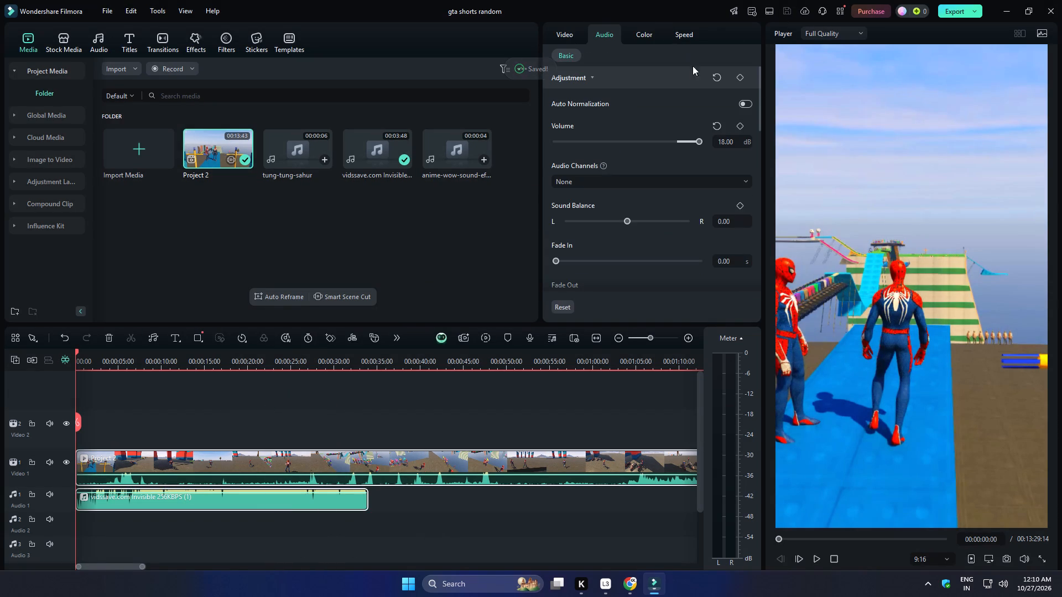
{"action": "scroll", "coordinate": [691, 153], "scroll_direction": "up", "scroll_amount": 1}
{"action": "left_click", "coordinate": [727, 139]}
{"action": "type", "text": "18"}
{"action": "key", "text": "Return"}
{"action": "left_click", "coordinate": [477, 519]}
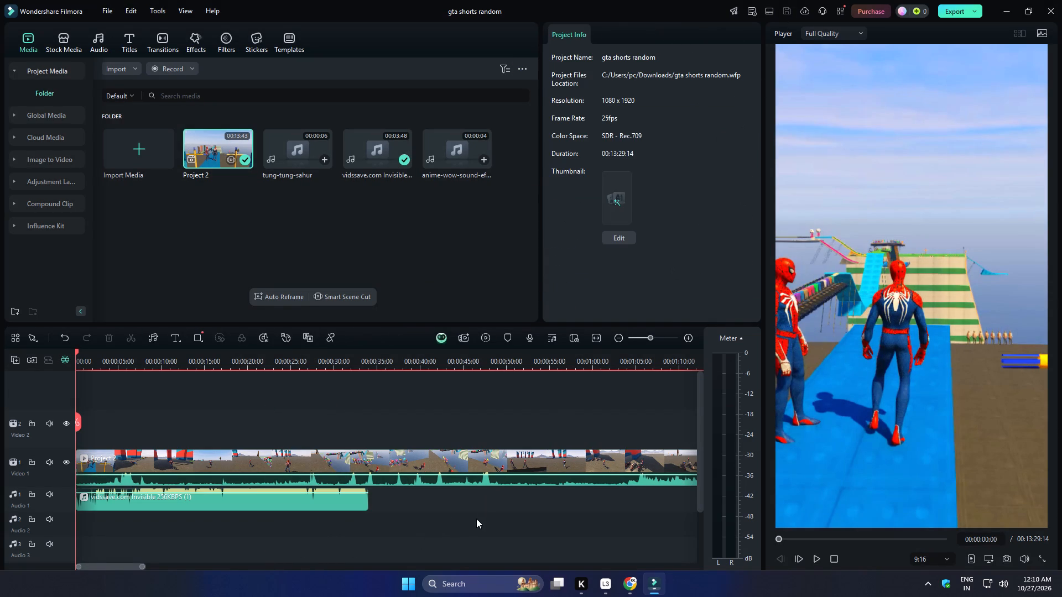
Play the first second of the edit and apply the Boost C... colour preset to the Project 2 clip.
{"action": "left_click", "coordinate": [815, 563]}
{"action": "left_click", "coordinate": [818, 555]}
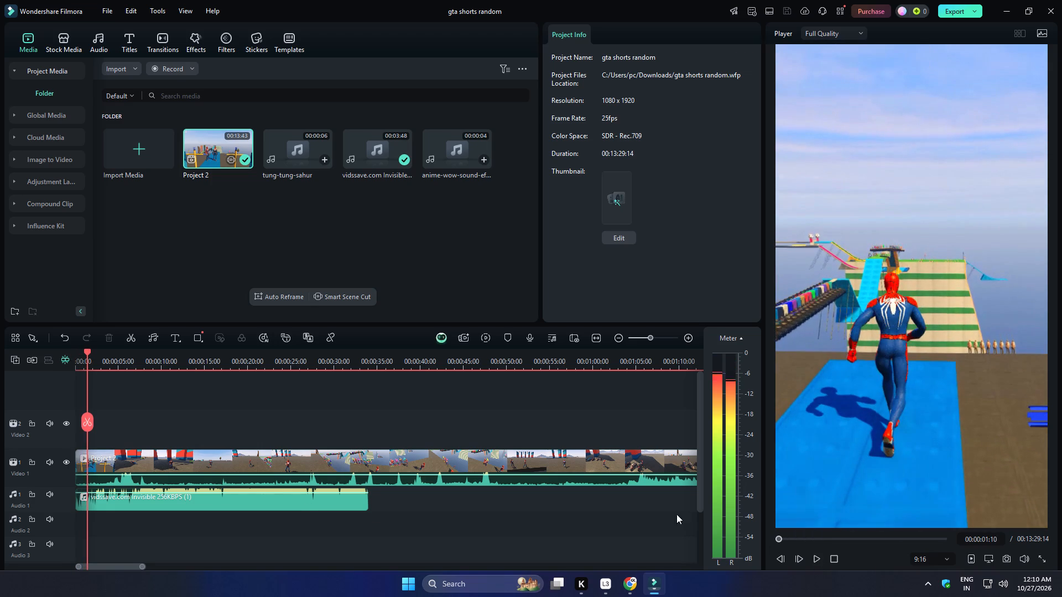
{"action": "left_click", "coordinate": [634, 452]}
{"action": "scroll", "coordinate": [670, 169], "scroll_direction": "up", "scroll_amount": 7}
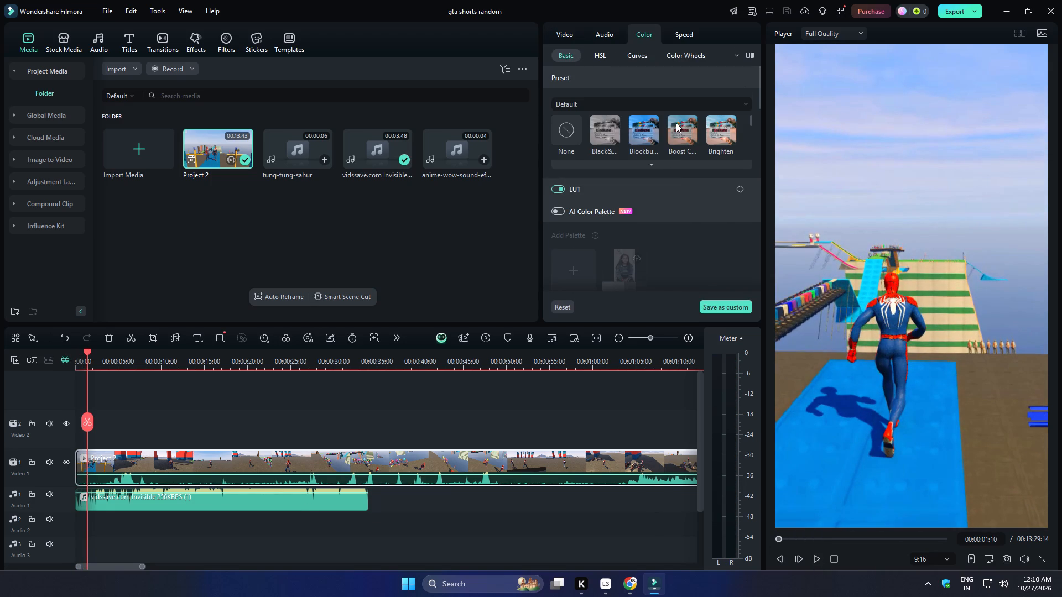
{"action": "left_click", "coordinate": [688, 126]}
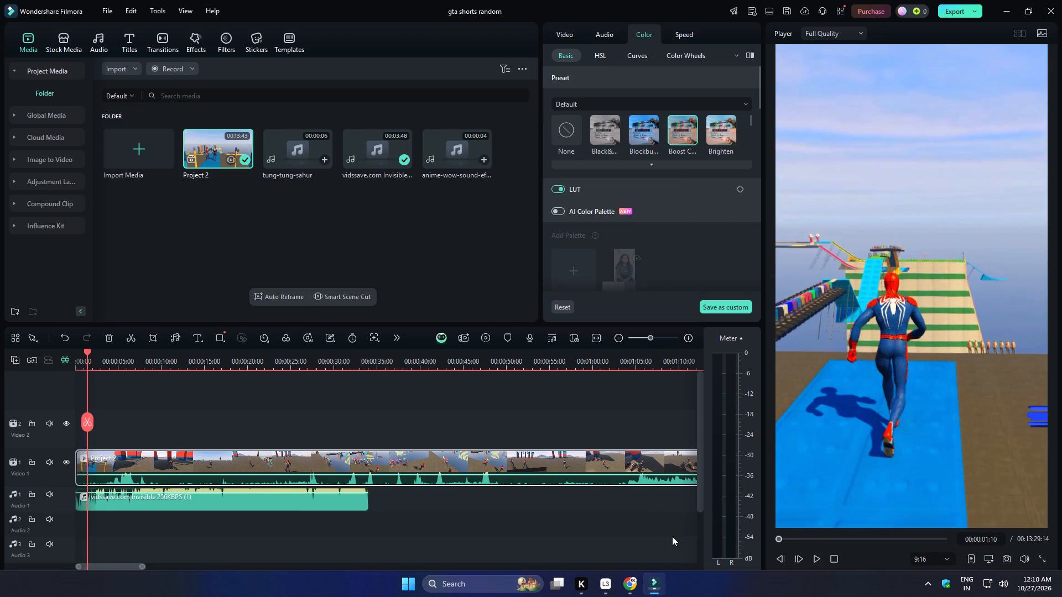
Preview the edit in short stretches up to about 5 seconds, saving the project along the way.
{"action": "left_click", "coordinate": [672, 536]}
{"action": "left_click", "coordinate": [816, 562]}
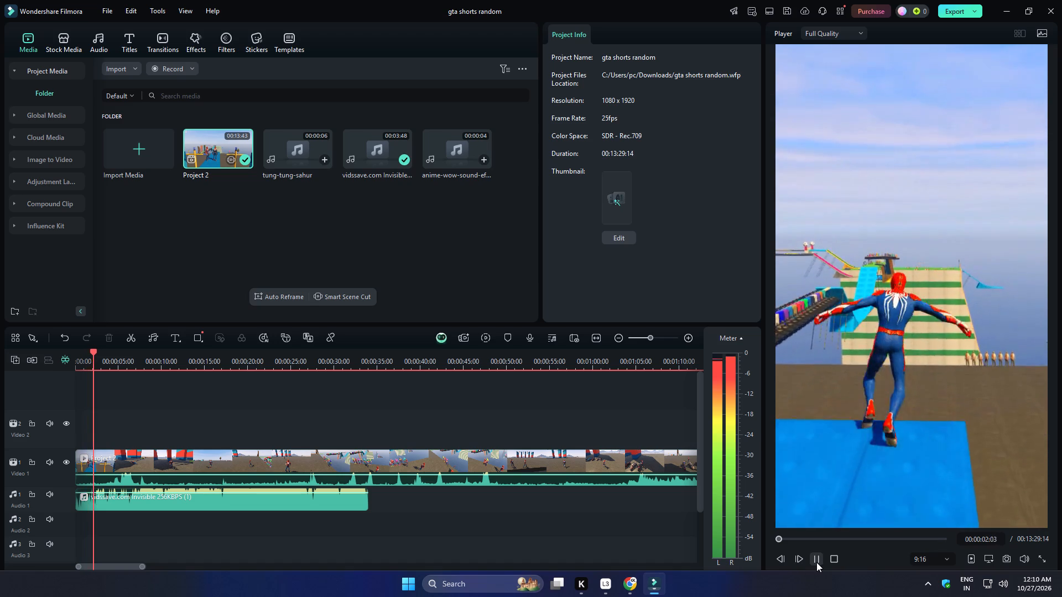
{"action": "key", "text": "ctrl+s"}
{"action": "left_click", "coordinate": [816, 562]}
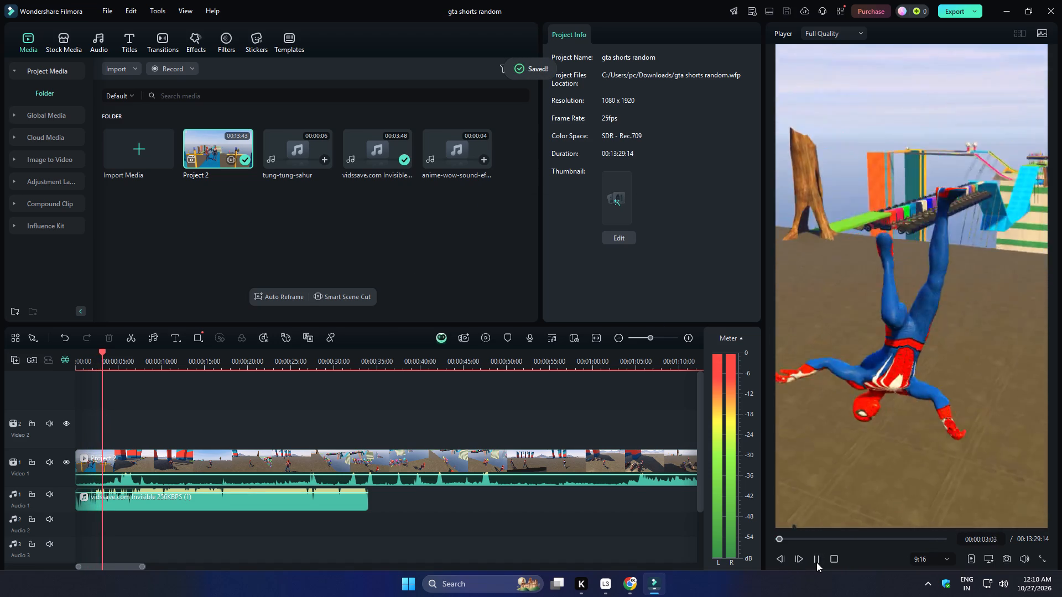
{"action": "key", "text": "ctrl+s"}
{"action": "left_click", "coordinate": [816, 562]}
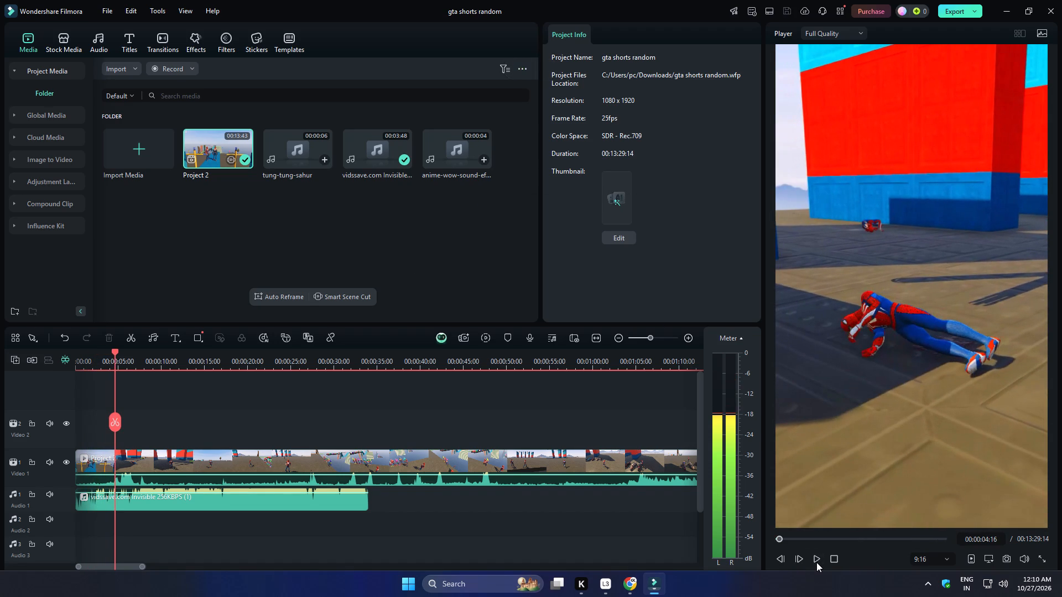
{"action": "key", "text": "ctrl+s"}
{"action": "left_click", "coordinate": [813, 557]}
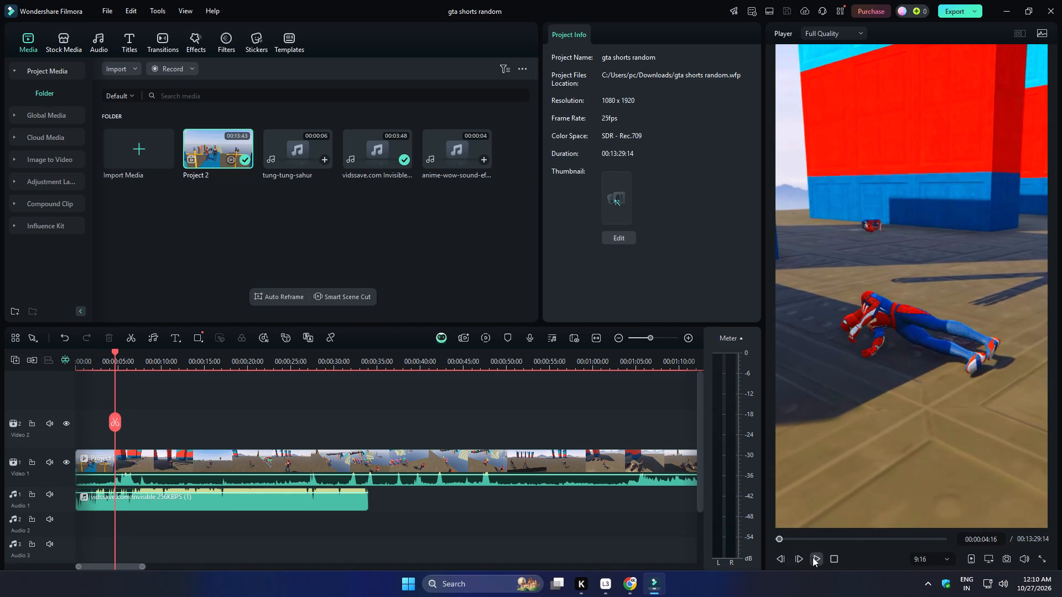
{"action": "left_click", "coordinate": [813, 557]}
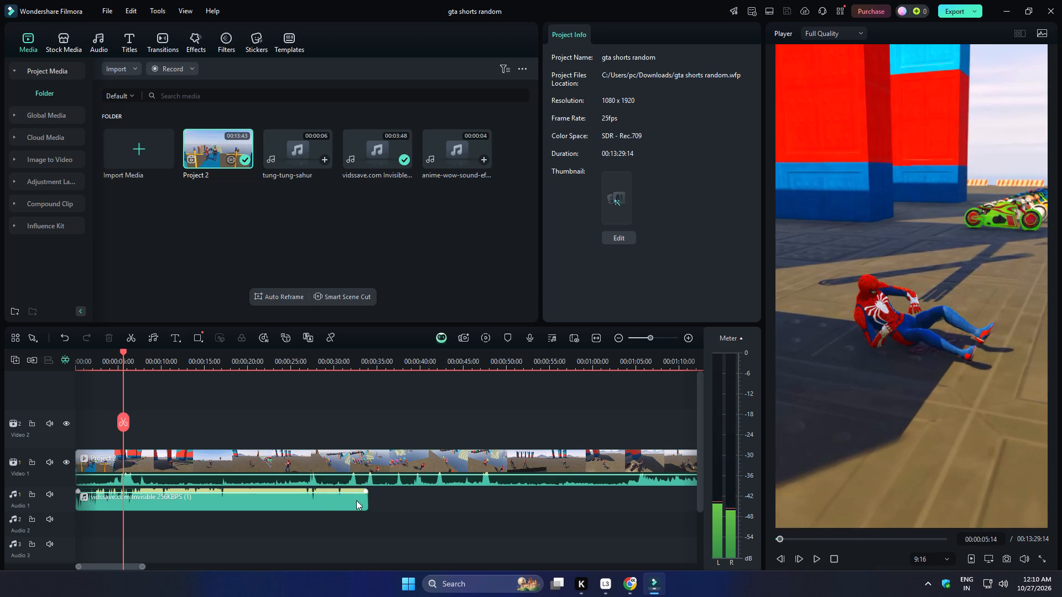
Extend the music clip on Audio 1 to about 1:19 and place the playhead at its end.
{"action": "left_click_drag", "start_coordinate": [127, 422], "coordinate": [365, 561]}
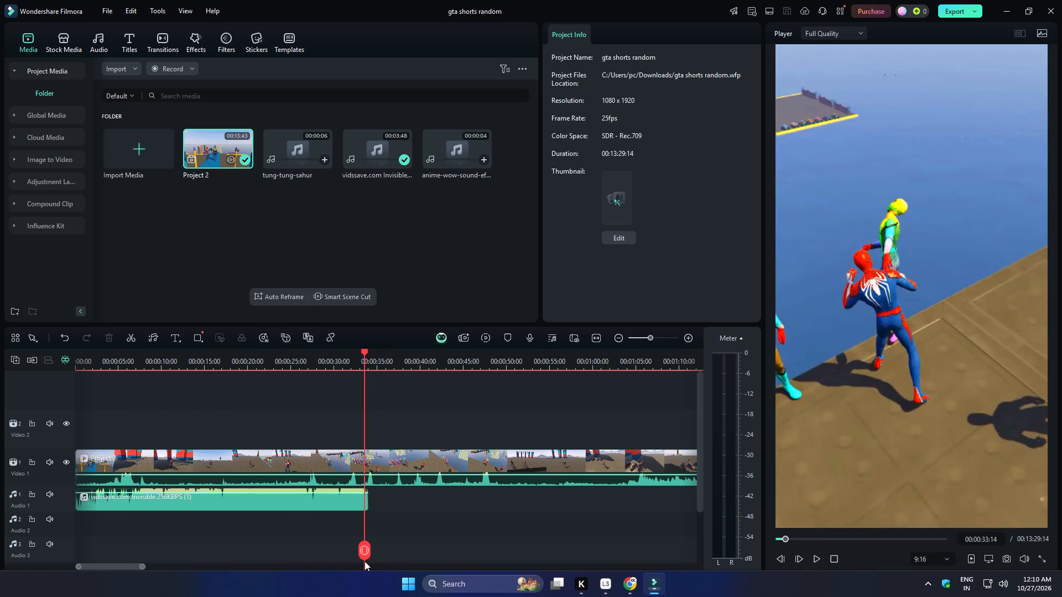
{"action": "left_click_drag", "start_coordinate": [365, 561], "coordinate": [368, 561]}
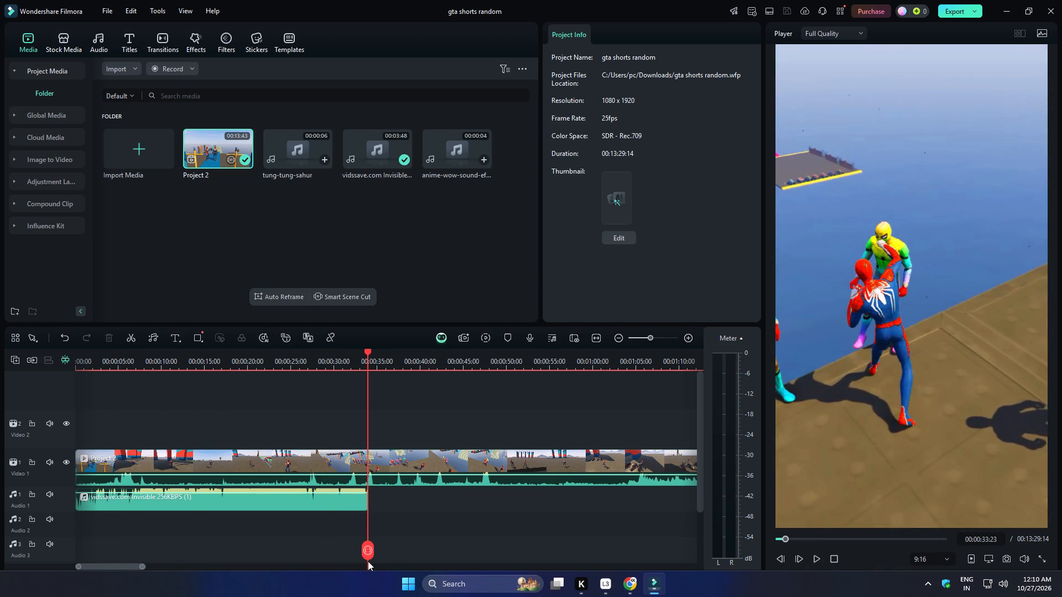
{"action": "left_click_drag", "start_coordinate": [368, 561], "coordinate": [783, 578]}
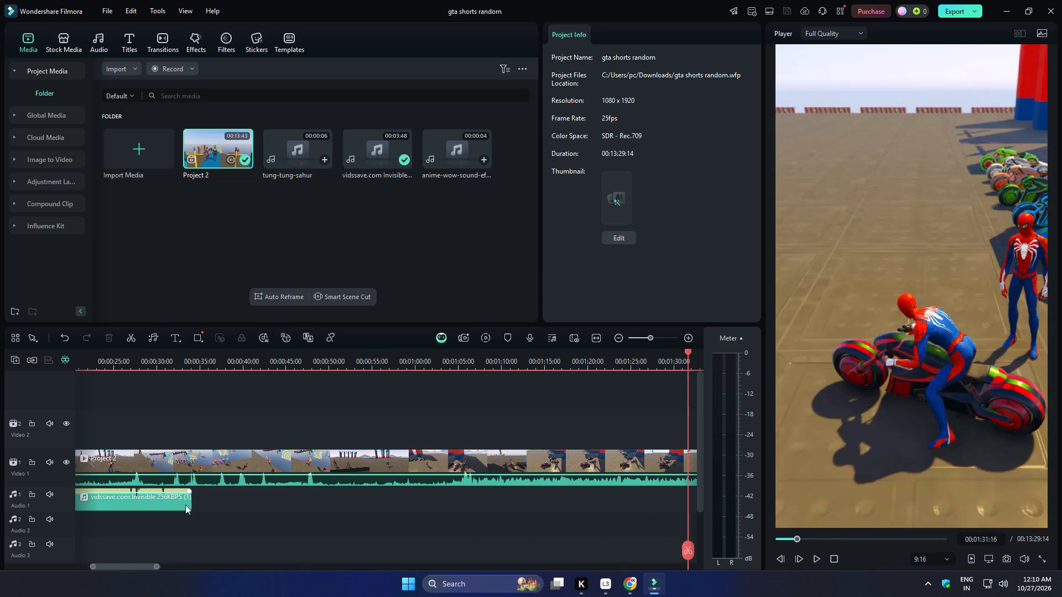
{"action": "left_click_drag", "start_coordinate": [190, 505], "coordinate": [582, 552]}
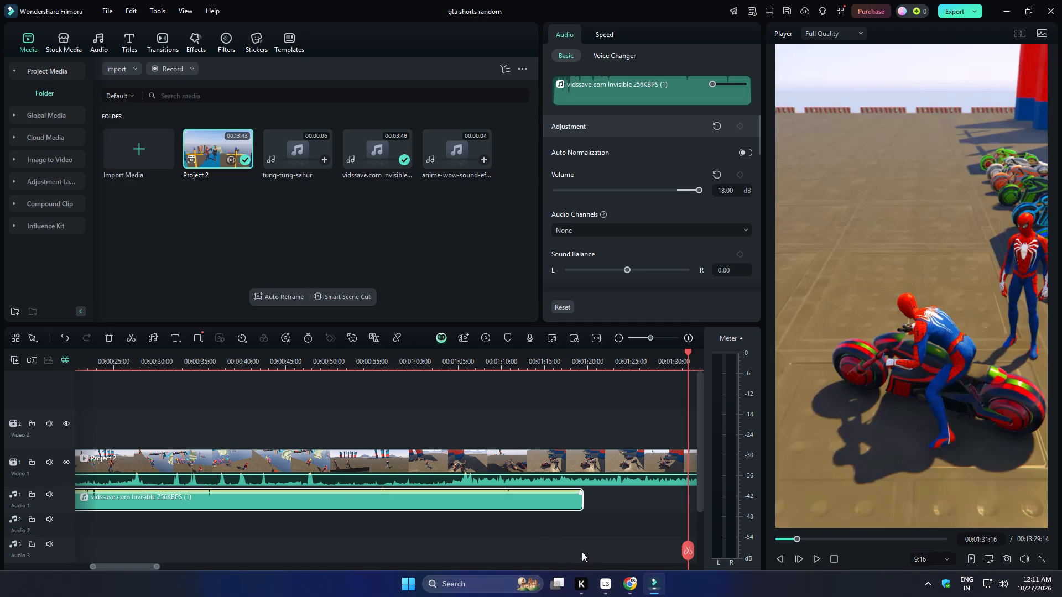
{"action": "left_click_drag", "start_coordinate": [685, 551], "coordinate": [637, 551]}
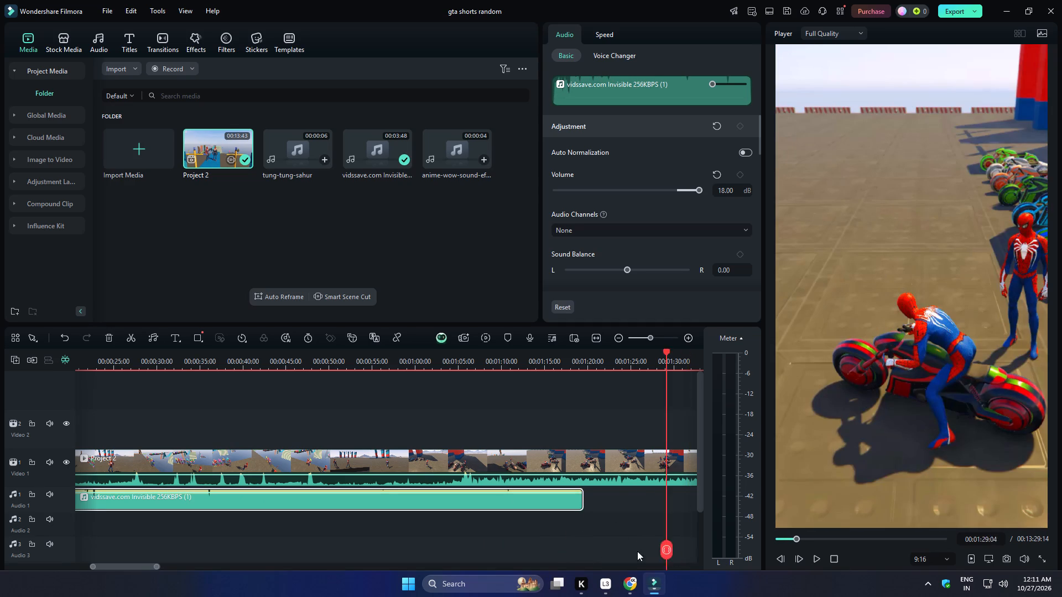
{"action": "left_click_drag", "start_coordinate": [637, 551], "coordinate": [585, 552]}
{"action": "scroll", "coordinate": [585, 552], "scroll_direction": "down", "scroll_amount": 12, "text": "ctrl"}
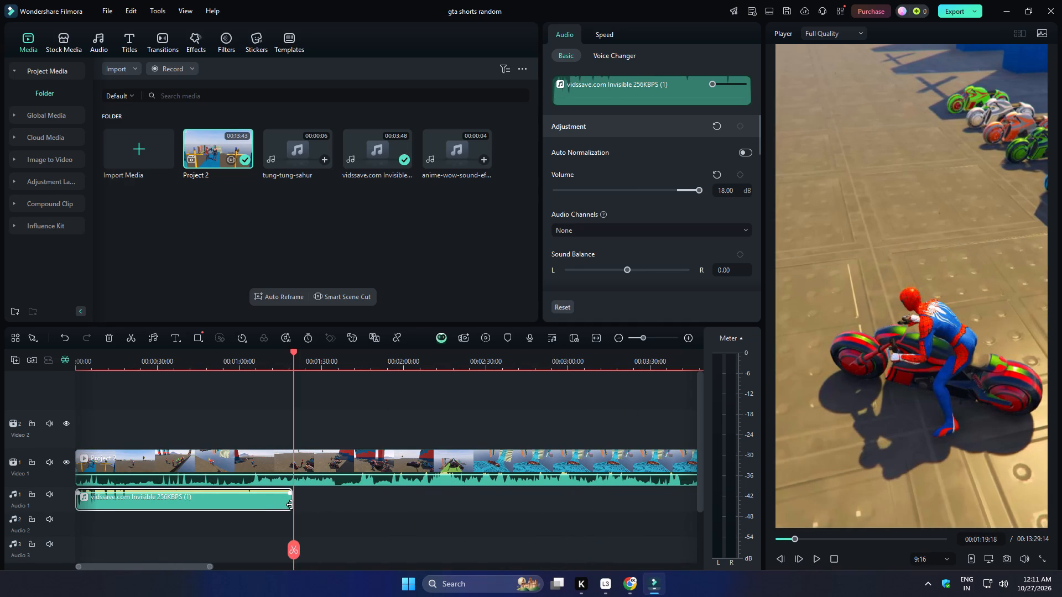
Trim the end of the music clip on Audio 1 to about 58 seconds.
{"action": "left_click_drag", "start_coordinate": [291, 504], "coordinate": [233, 504]}
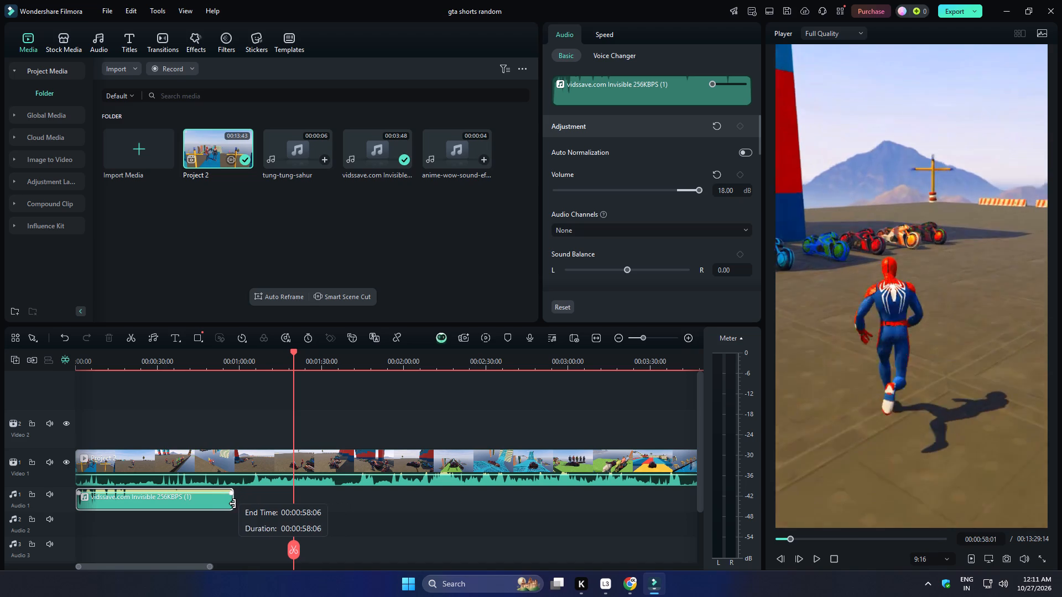
{"action": "left_click_drag", "start_coordinate": [233, 504], "coordinate": [232, 504]}
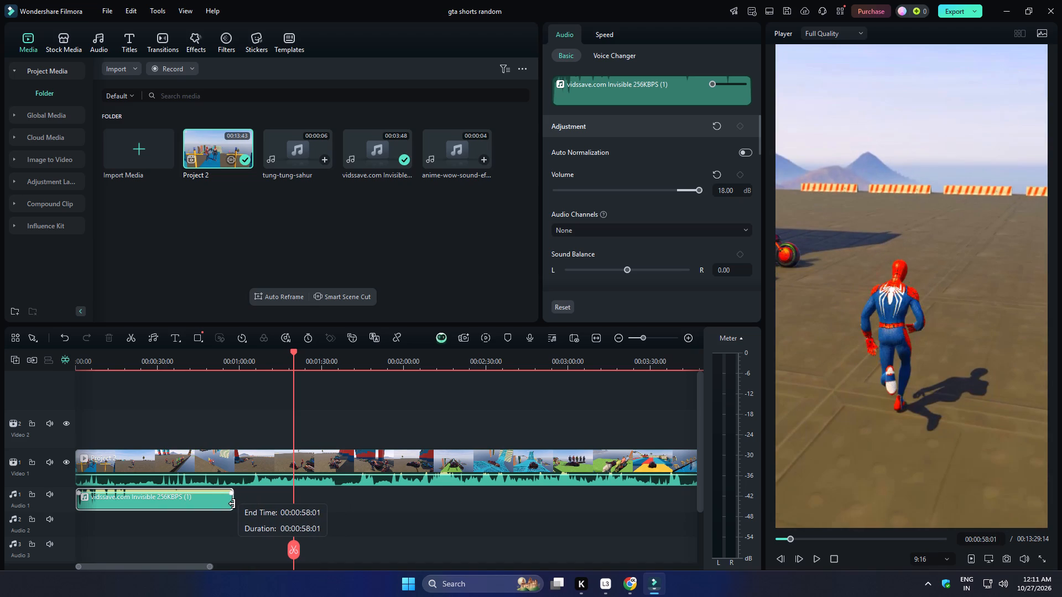
{"action": "left_click_drag", "start_coordinate": [232, 504], "coordinate": [220, 506]}
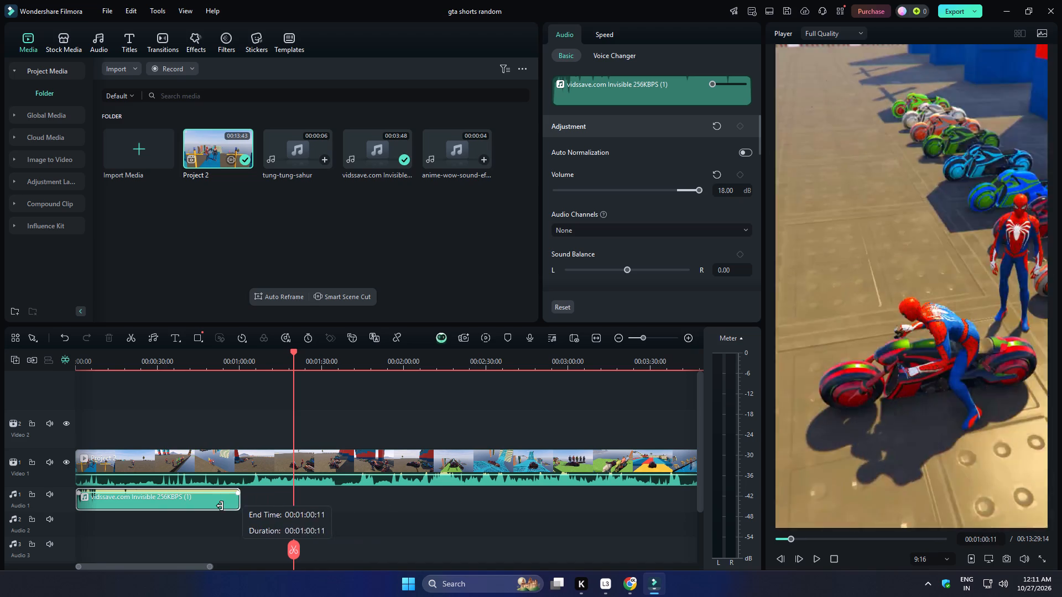
{"action": "left_click_drag", "start_coordinate": [220, 506], "coordinate": [217, 506]}
{"action": "left_click_drag", "start_coordinate": [218, 504], "coordinate": [253, 504]}
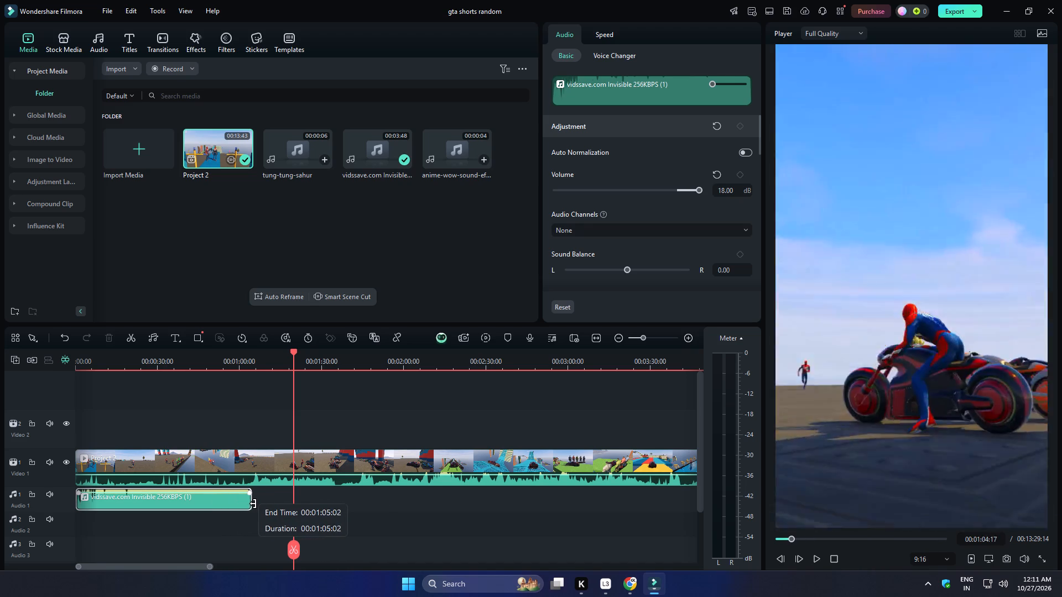
{"action": "left_click_drag", "start_coordinate": [253, 504], "coordinate": [241, 504]}
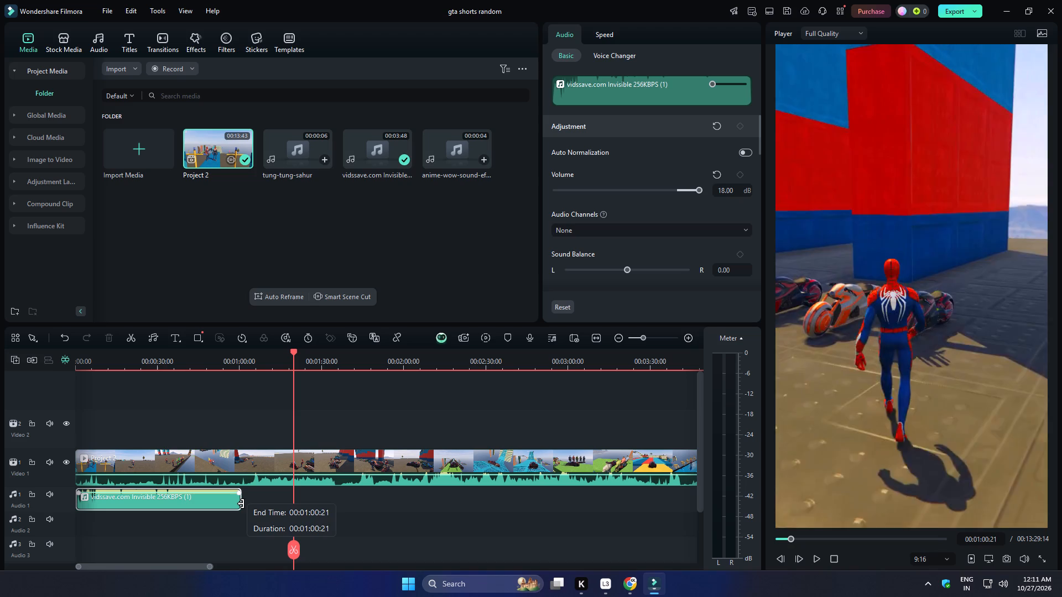
{"action": "left_click_drag", "start_coordinate": [241, 504], "coordinate": [235, 504]}
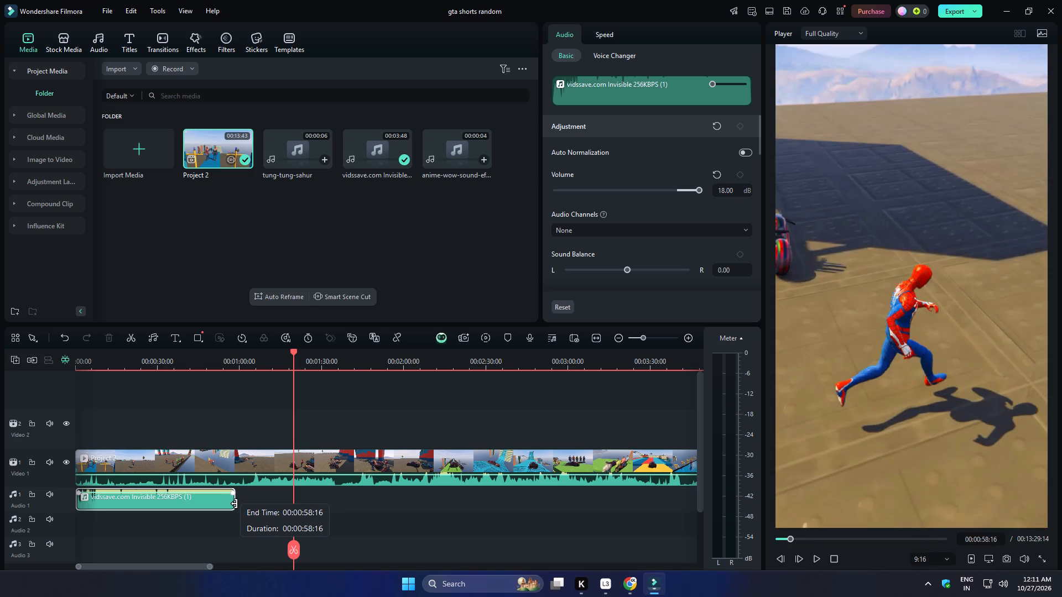
{"action": "left_click_drag", "start_coordinate": [235, 504], "coordinate": [233, 504]}
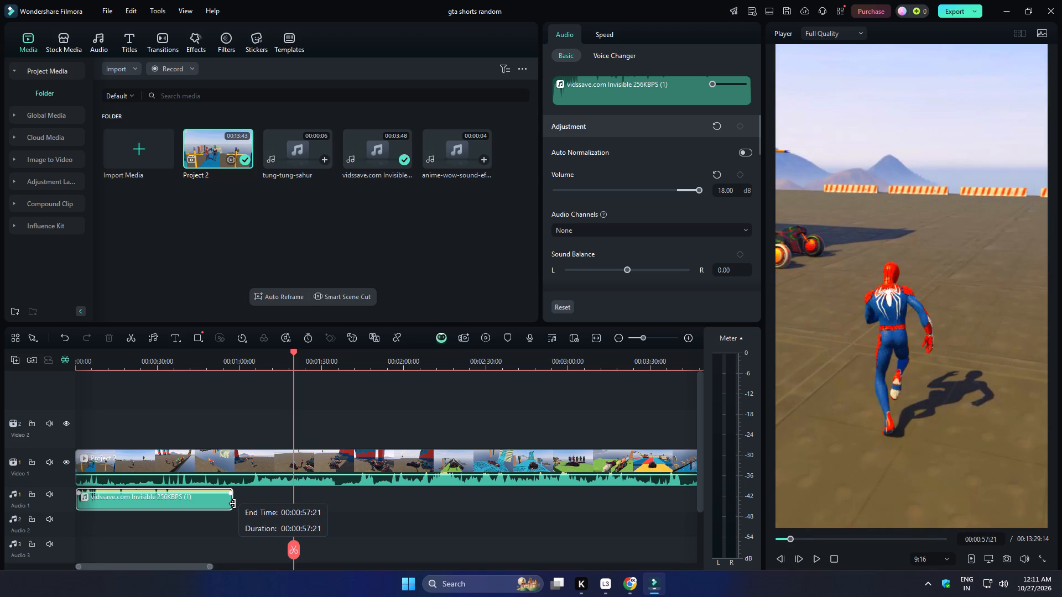
{"action": "left_click_drag", "start_coordinate": [233, 504], "coordinate": [234, 504]}
Fine-trim the end of the music clip on Audio 1 to 00:00:58:00.
{"action": "left_click_drag", "start_coordinate": [285, 552], "coordinate": [268, 551]}
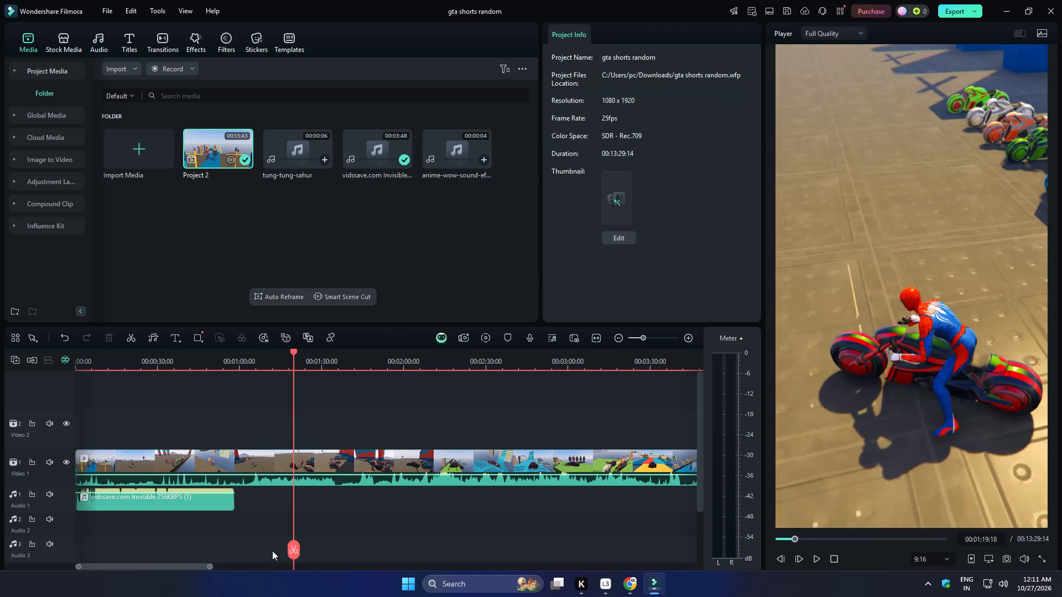
{"action": "left_click_drag", "start_coordinate": [289, 551], "coordinate": [235, 540]}
{"action": "scroll", "coordinate": [232, 533], "scroll_direction": "up", "scroll_amount": 20, "text": "ctrl"}
{"action": "scroll", "coordinate": [232, 533], "scroll_direction": "up", "scroll_amount": 5, "text": "ctrl"}
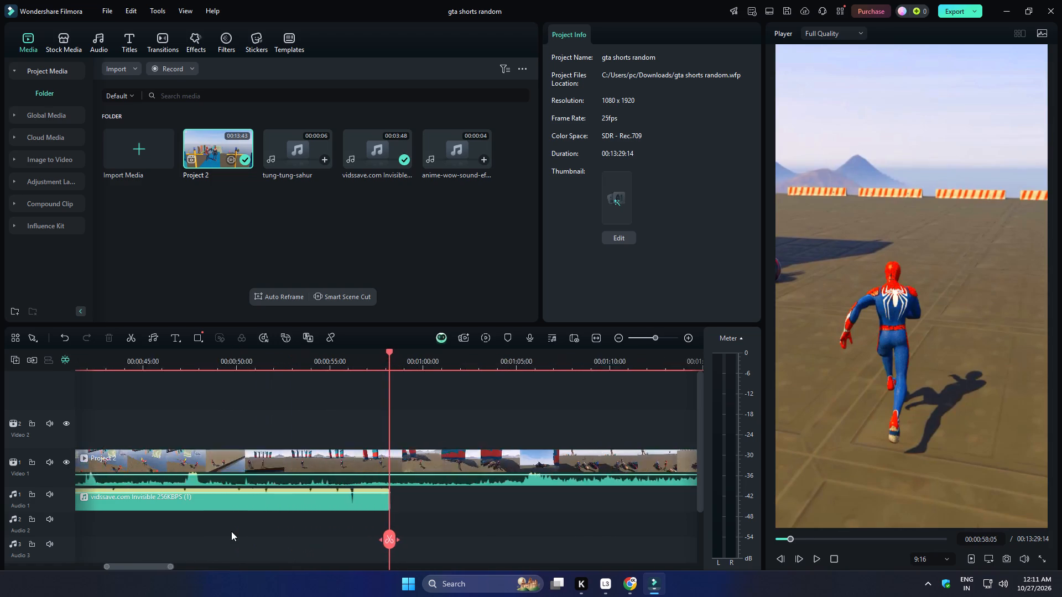
{"action": "scroll", "coordinate": [231, 531], "scroll_direction": "up", "scroll_amount": 3, "text": "ctrl"}
{"action": "left_click_drag", "start_coordinate": [386, 541], "coordinate": [407, 540]}
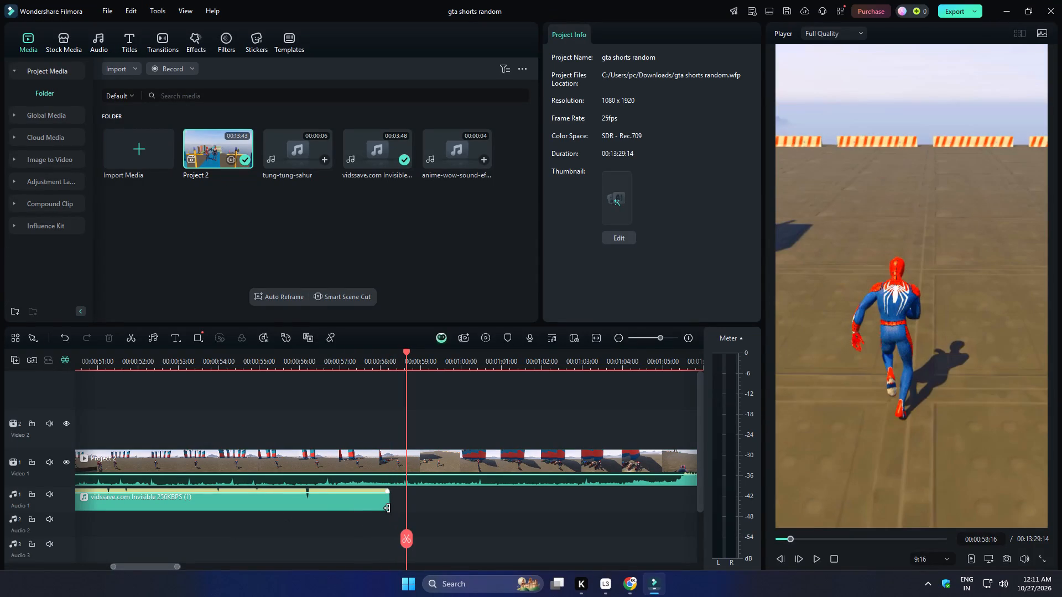
{"action": "left_click_drag", "start_coordinate": [387, 508], "coordinate": [387, 509]}
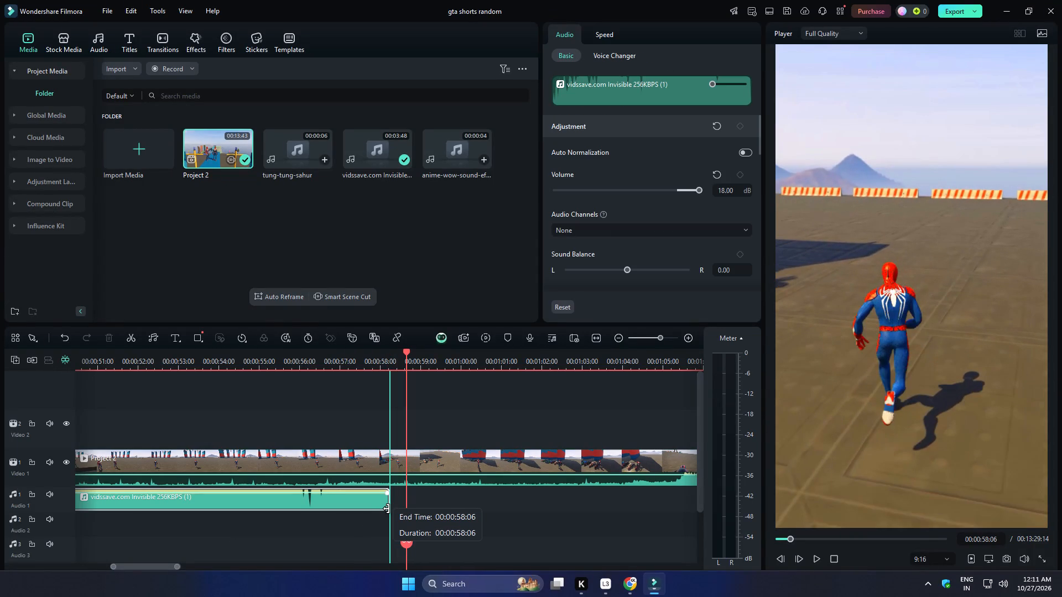
{"action": "left_click_drag", "start_coordinate": [387, 509], "coordinate": [379, 509]}
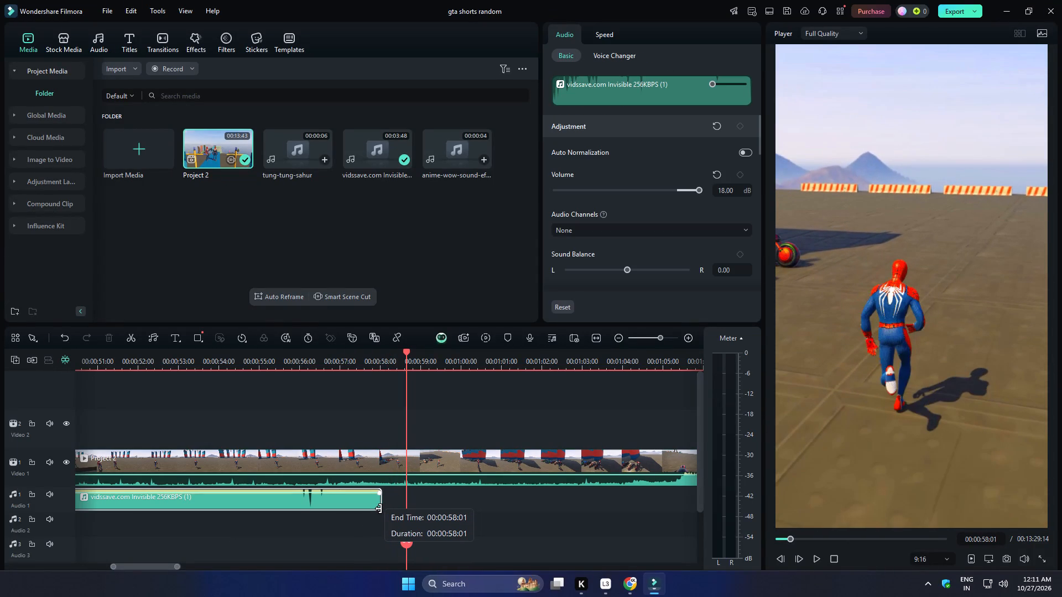
{"action": "left_click_drag", "start_coordinate": [379, 509], "coordinate": [377, 509]}
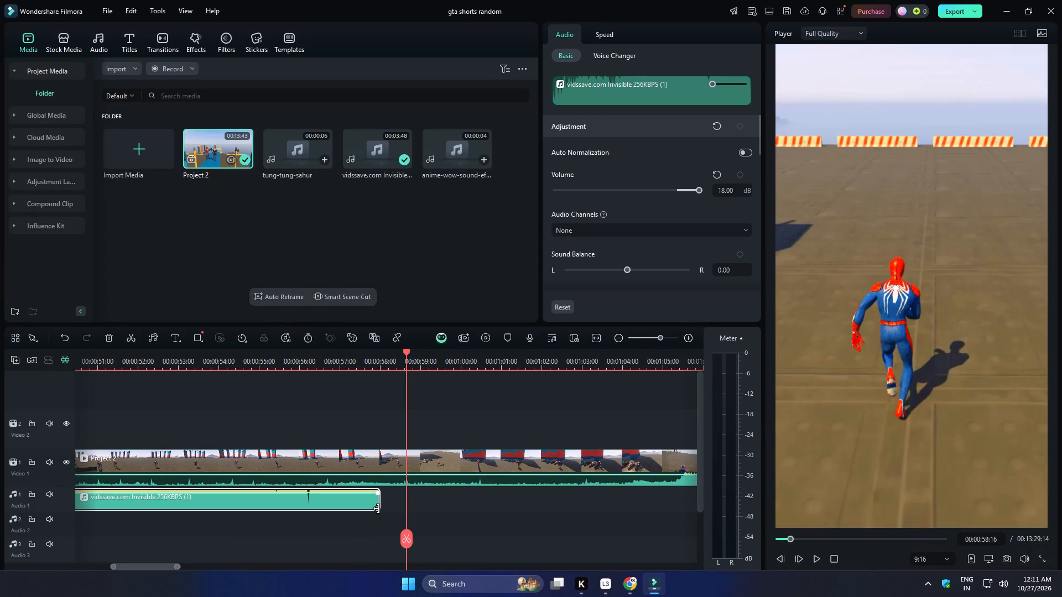
{"action": "left_click", "coordinate": [377, 509]}
{"action": "left_click", "coordinate": [455, 520]}
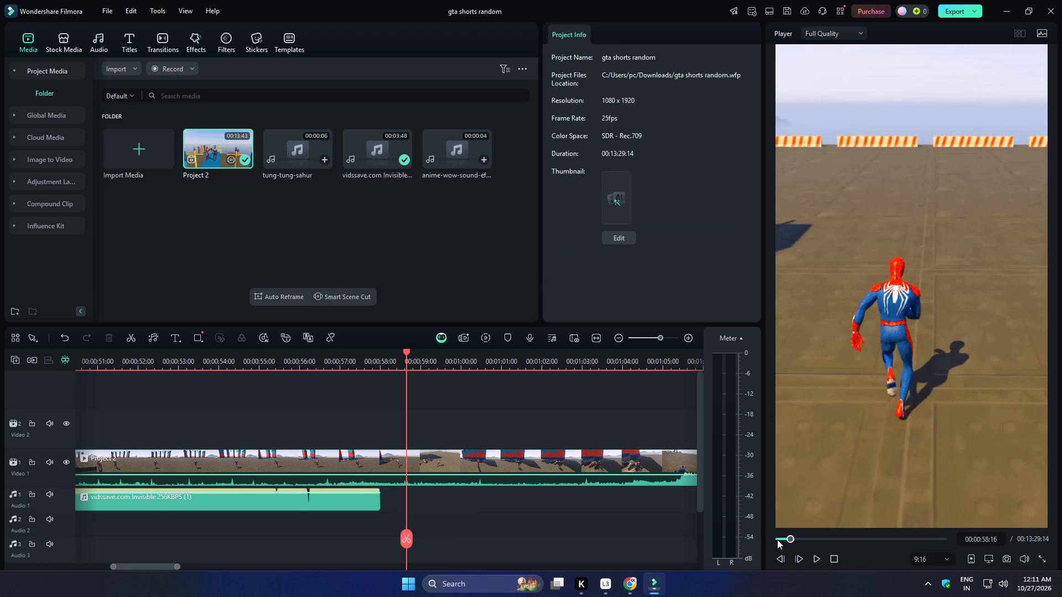
Save the project and mark an export range from the timeline's start to about 57 seconds, near the music clip's end.
{"action": "left_click_drag", "start_coordinate": [777, 540], "coordinate": [679, 543]}
{"action": "key", "text": "ctrl+s"}
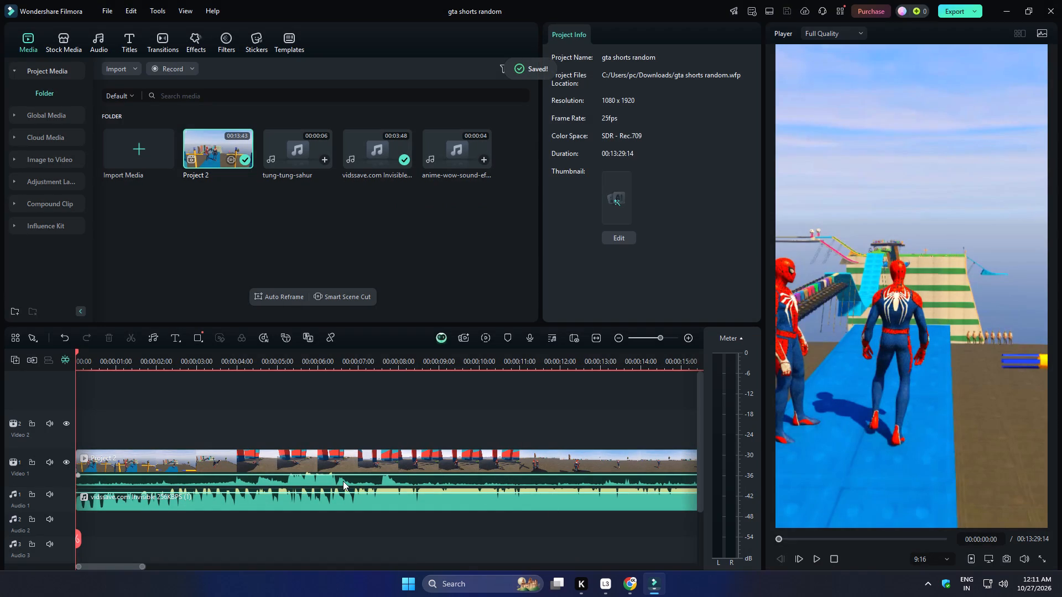
{"action": "key", "text": "i"}
{"action": "scroll", "coordinate": [269, 505], "scroll_direction": "down", "scroll_amount": 20, "text": "ctrl"}
{"action": "scroll", "coordinate": [269, 505], "scroll_direction": "down", "scroll_amount": 20, "text": "ctrl"}
{"action": "scroll", "coordinate": [269, 505], "scroll_direction": "down", "scroll_amount": 4, "text": "ctrl"}
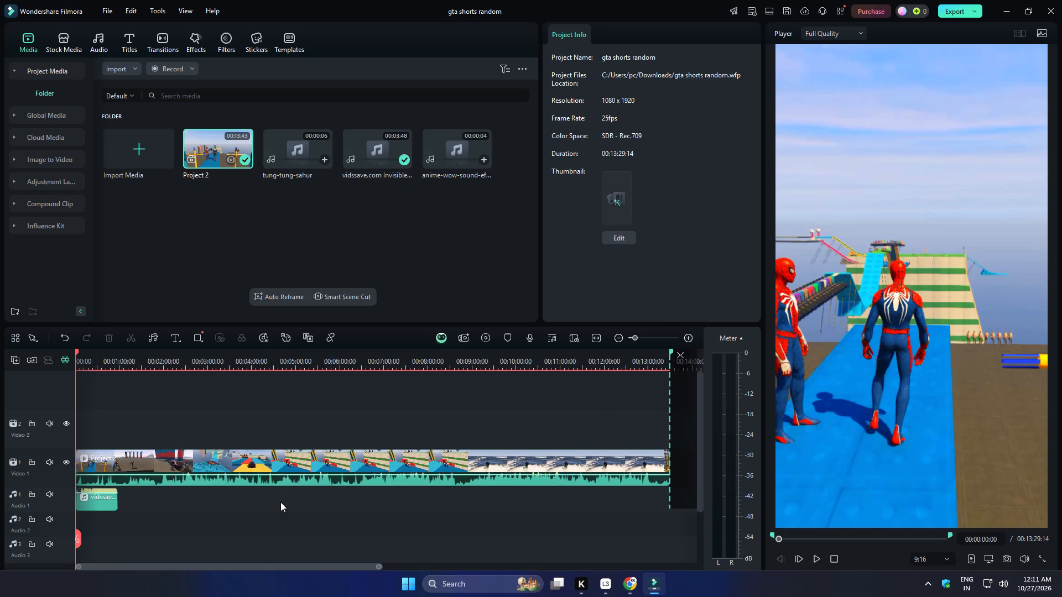
{"action": "scroll", "coordinate": [280, 502], "scroll_direction": "down", "scroll_amount": 2, "text": "ctrl"}
{"action": "left_click_drag", "start_coordinate": [481, 353], "coordinate": [190, 392]}
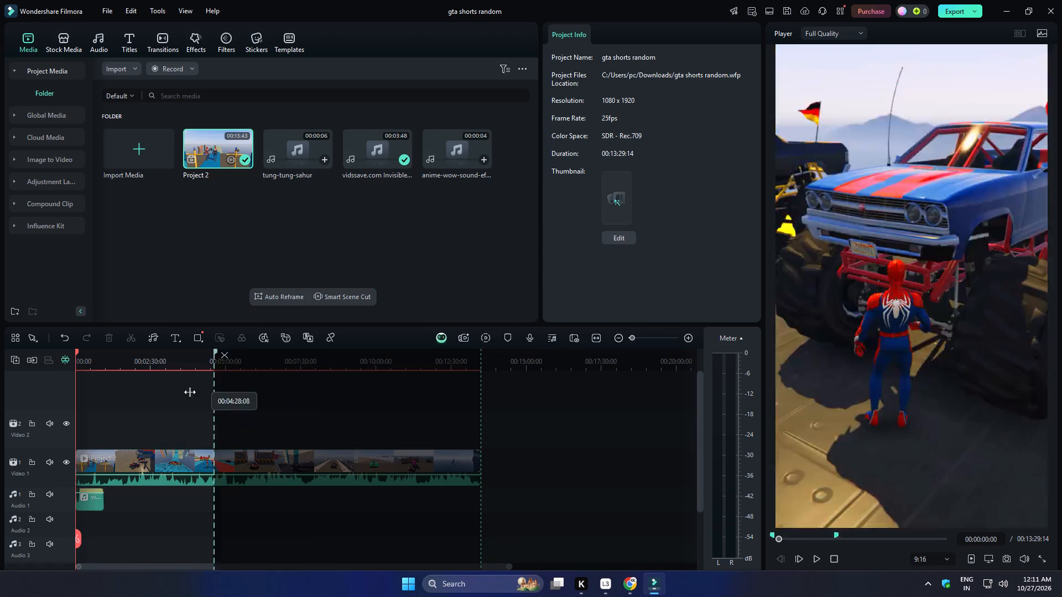
{"action": "left_click_drag", "start_coordinate": [190, 392], "coordinate": [104, 401]}
Extend the end of the marked range to 00:00:58:00, aligned with the end of the music clip.
{"action": "scroll", "coordinate": [171, 446], "scroll_direction": "up", "scroll_amount": 20, "text": "ctrl"}
{"action": "scroll", "coordinate": [171, 446], "scroll_direction": "up", "scroll_amount": 7, "text": "ctrl"}
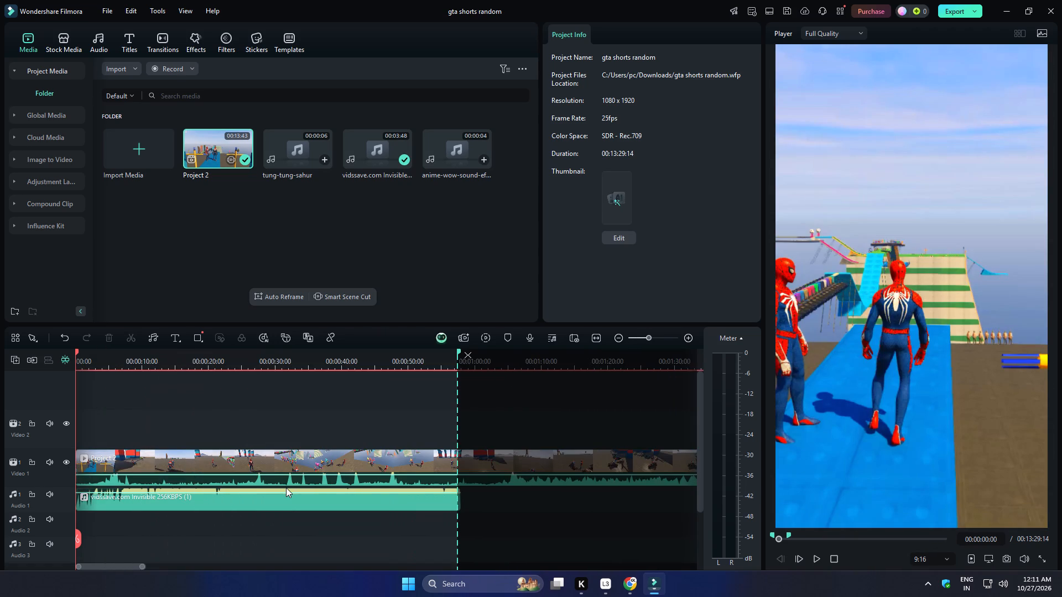
{"action": "scroll", "coordinate": [286, 488], "scroll_direction": "up", "scroll_amount": 8, "text": "ctrl"}
{"action": "left_click_drag", "start_coordinate": [80, 540], "coordinate": [81, 540]}
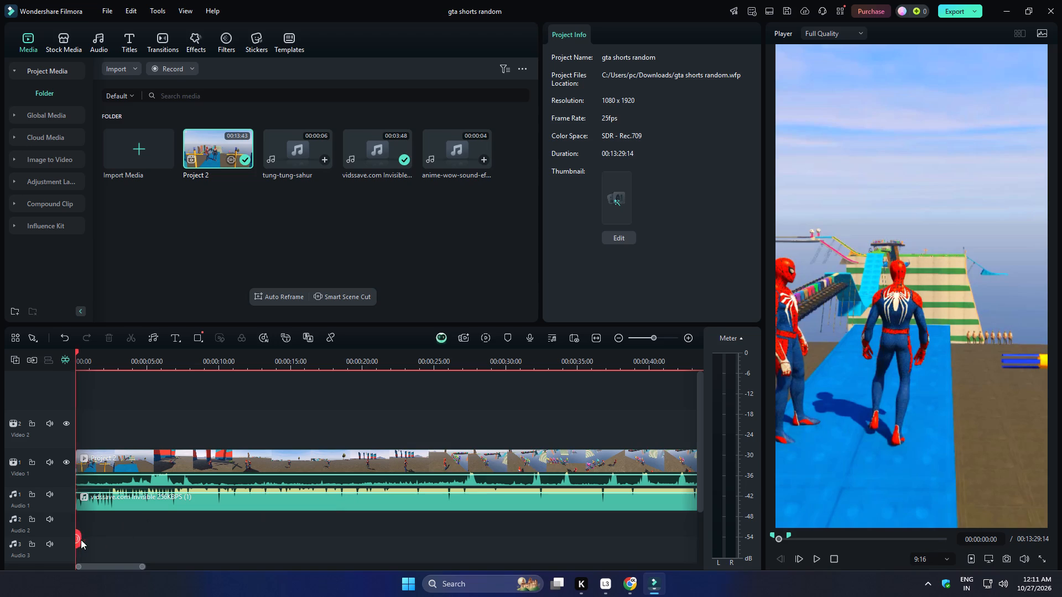
{"action": "left_click_drag", "start_coordinate": [81, 540], "coordinate": [353, 542]}
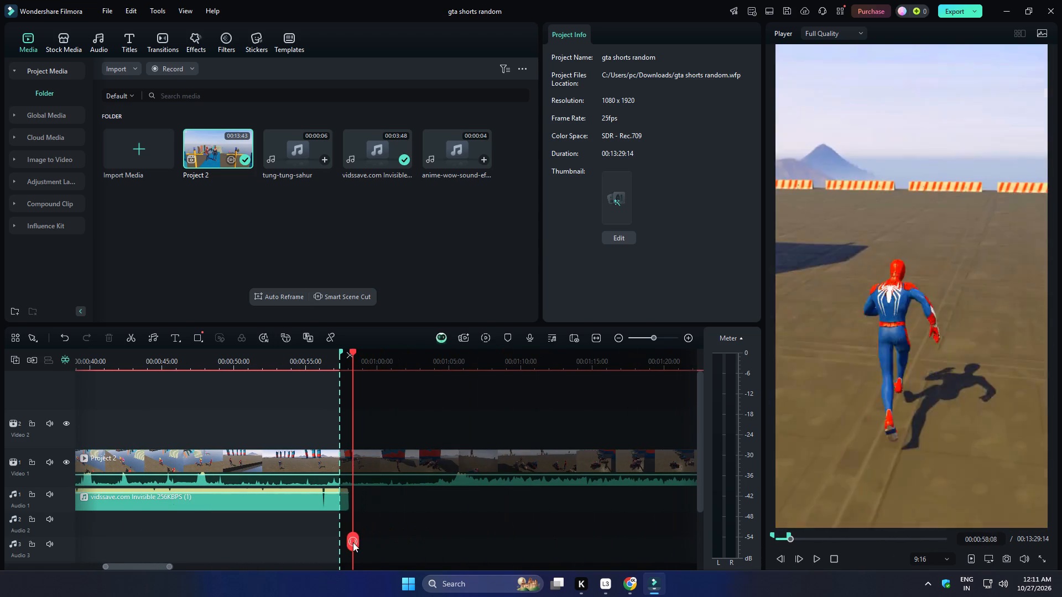
{"action": "left_click_drag", "start_coordinate": [353, 542], "coordinate": [354, 543]}
{"action": "scroll", "coordinate": [354, 541], "scroll_direction": "up", "scroll_amount": 20, "text": "ctrl"}
{"action": "scroll", "coordinate": [354, 541], "scroll_direction": "up", "scroll_amount": 6, "text": "ctrl"}
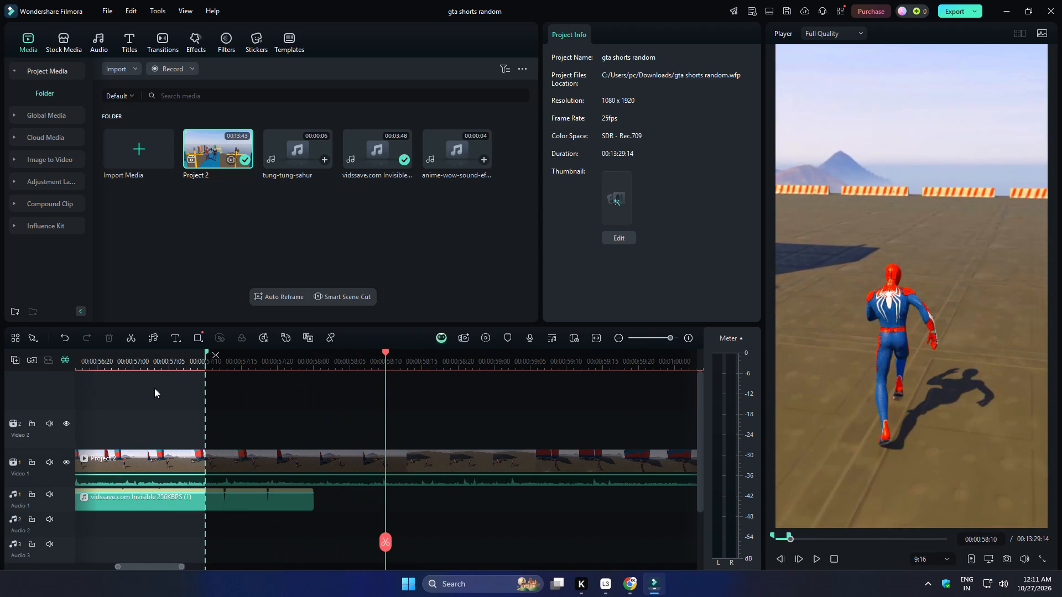
{"action": "scroll", "coordinate": [248, 413], "scroll_direction": "up", "scroll_amount": 20, "text": "ctrl"}
{"action": "scroll", "coordinate": [248, 413], "scroll_direction": "up", "scroll_amount": 5, "text": "ctrl"}
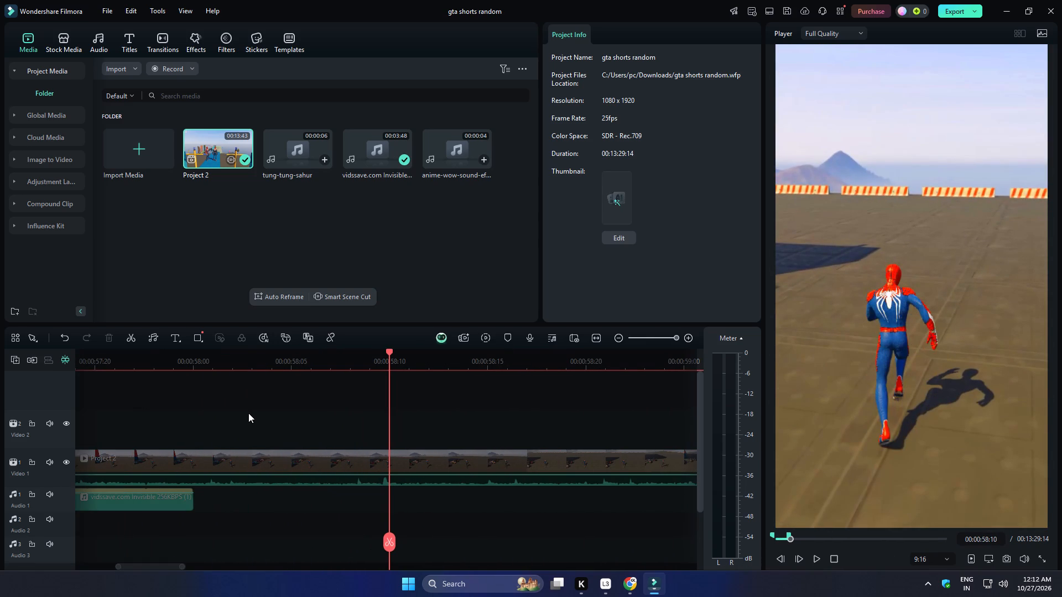
{"action": "left_click_drag", "start_coordinate": [389, 543], "coordinate": [244, 545]}
{"action": "right_click_drag", "start_coordinate": [300, 531], "coordinate": [489, 528]}
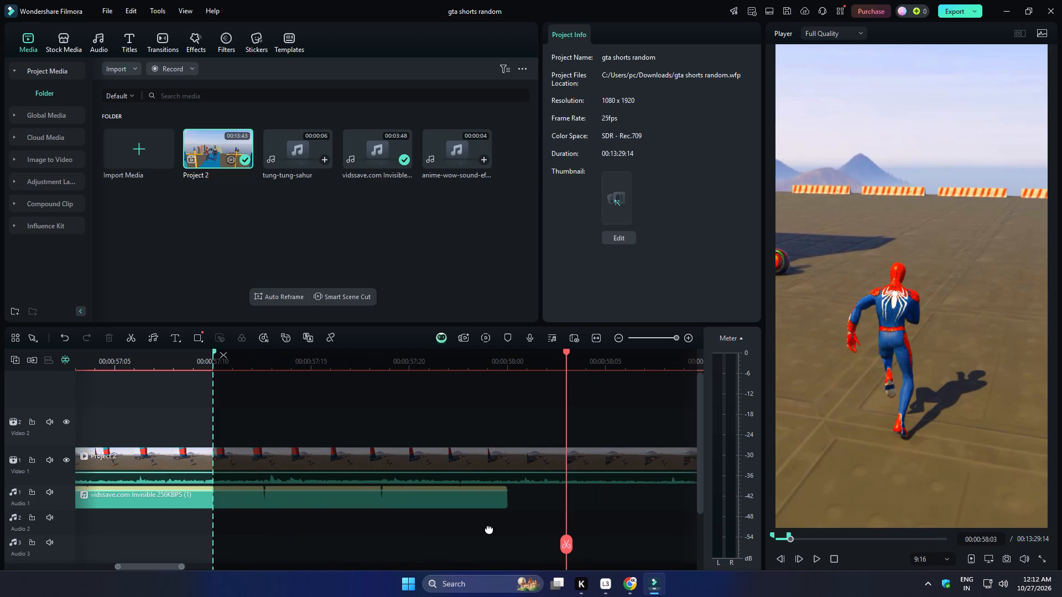
{"action": "right_click_drag", "start_coordinate": [489, 528], "coordinate": [495, 528]}
{"action": "left_click_drag", "start_coordinate": [233, 354], "coordinate": [514, 400]}
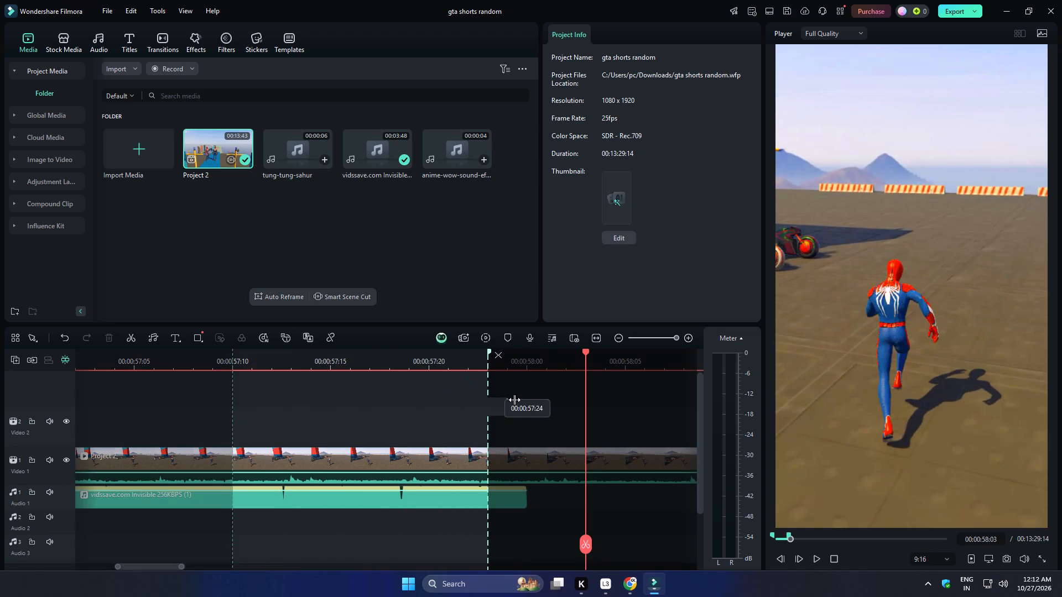
{"action": "left_click_drag", "start_coordinate": [514, 400], "coordinate": [522, 400]}
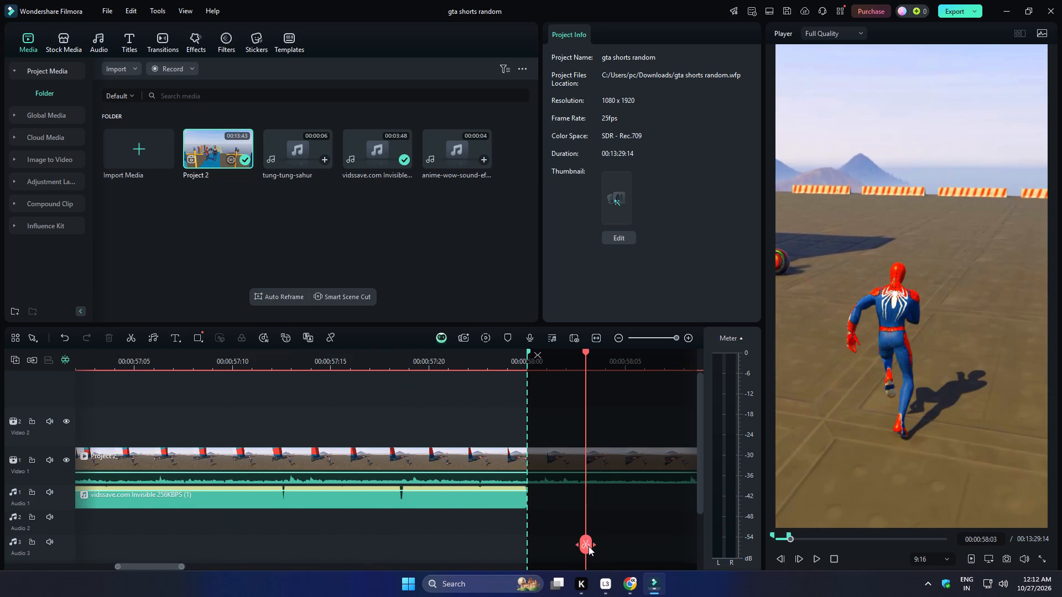
Split the Project 2 clip on Video 1 at 00:00:58:00 and save the project.
{"action": "left_click_drag", "start_coordinate": [589, 546], "coordinate": [528, 556]}
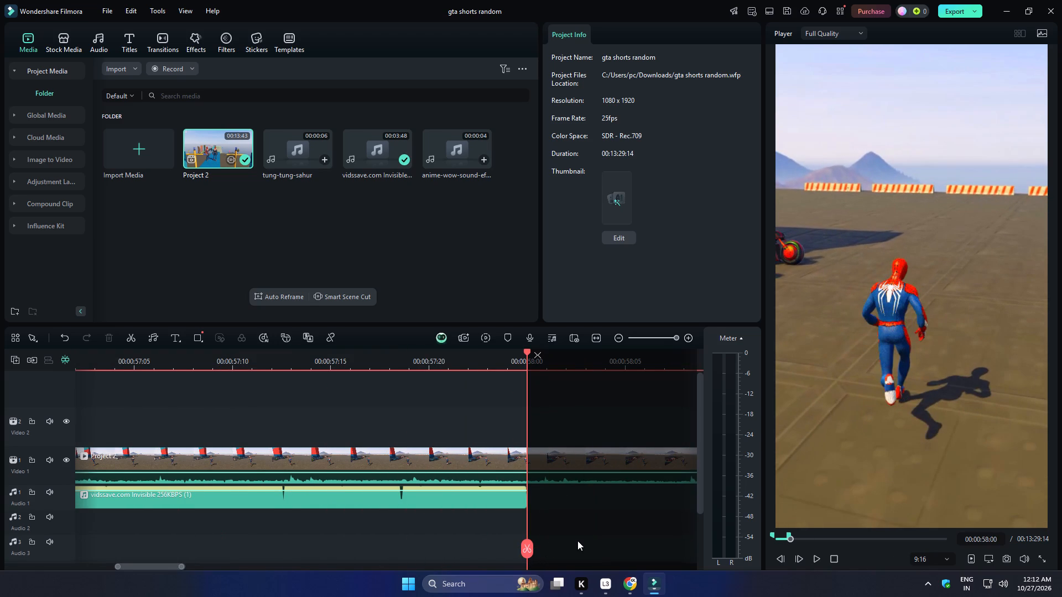
{"action": "key", "text": "ctrl+s"}
{"action": "key", "text": "ctrl+s"}
{"action": "key", "text": "ctrl+s"}
{"action": "left_click", "coordinate": [527, 552]}
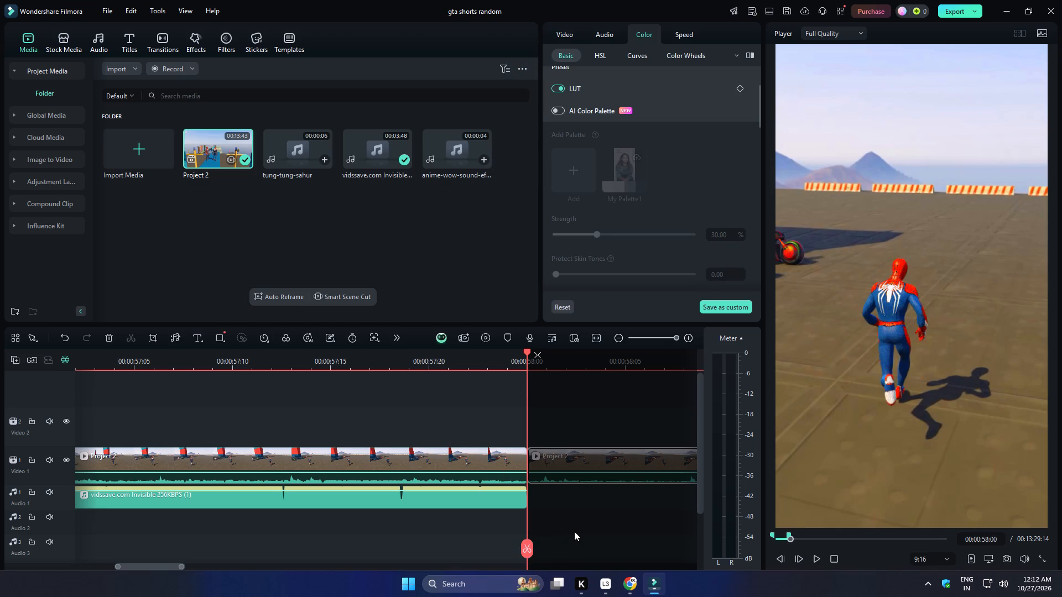
{"action": "scroll", "coordinate": [573, 527], "scroll_direction": "down", "scroll_amount": 6, "text": "ctrl"}
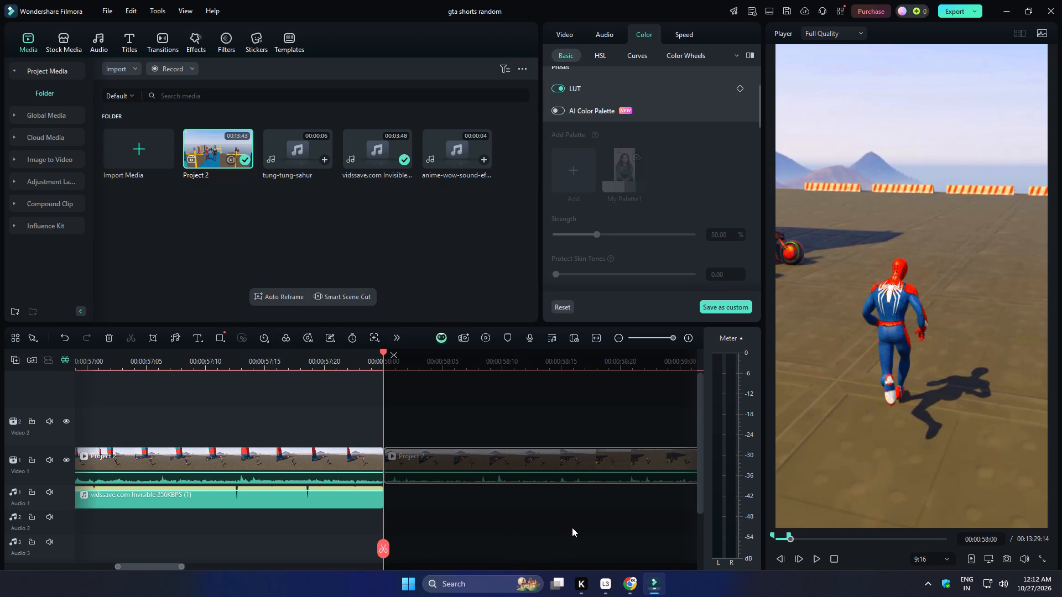
{"action": "key", "text": "ctrl+s"}
{"action": "key", "text": "ctrl+s"}
{"action": "scroll", "coordinate": [572, 527], "scroll_direction": "down", "scroll_amount": 2, "text": "ctrl"}
{"action": "key", "text": "ctrl+s"}
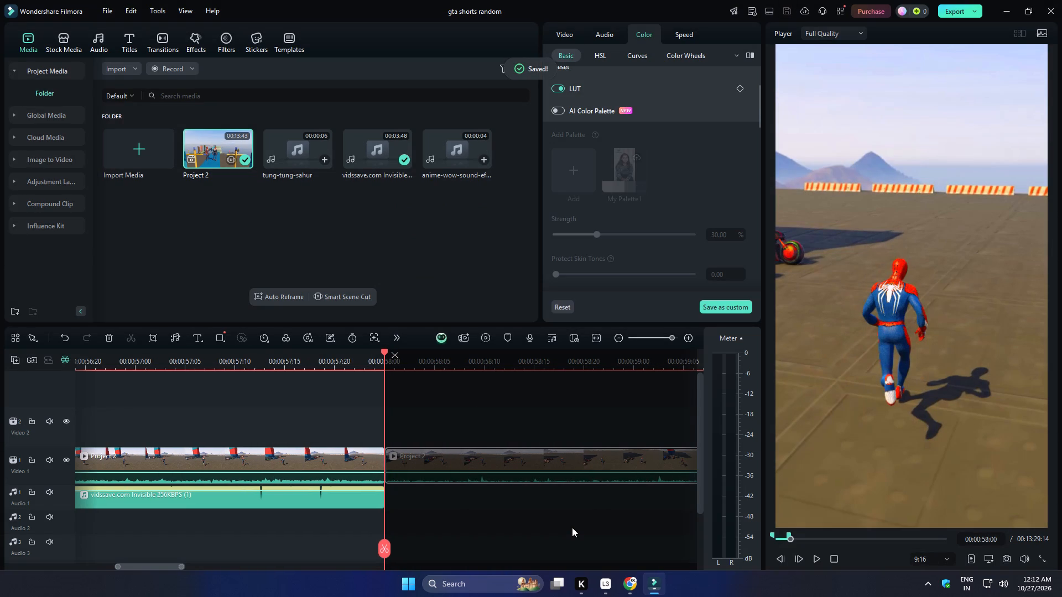
{"action": "scroll", "coordinate": [572, 527], "scroll_direction": "down", "scroll_amount": 2}
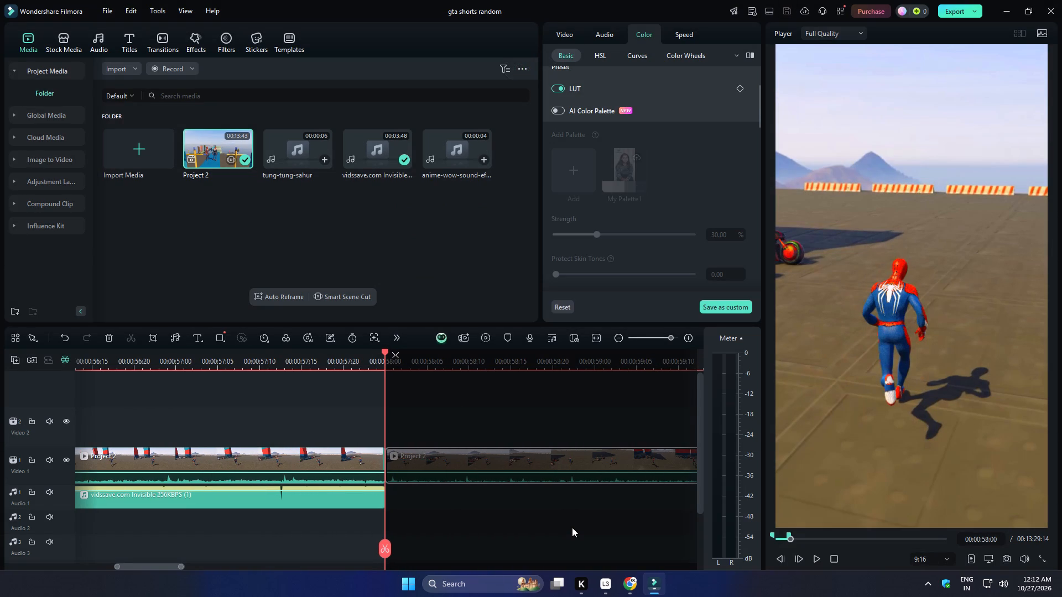
{"action": "key", "text": "ctrl+s"}
{"action": "key", "text": "ctrl+s"}
Check the basic video transform settings of the Project 2 clip.
{"action": "scroll", "coordinate": [623, 505], "scroll_direction": "up", "scroll_amount": 2}
{"action": "scroll", "coordinate": [622, 506], "scroll_direction": "down", "scroll_amount": 3}
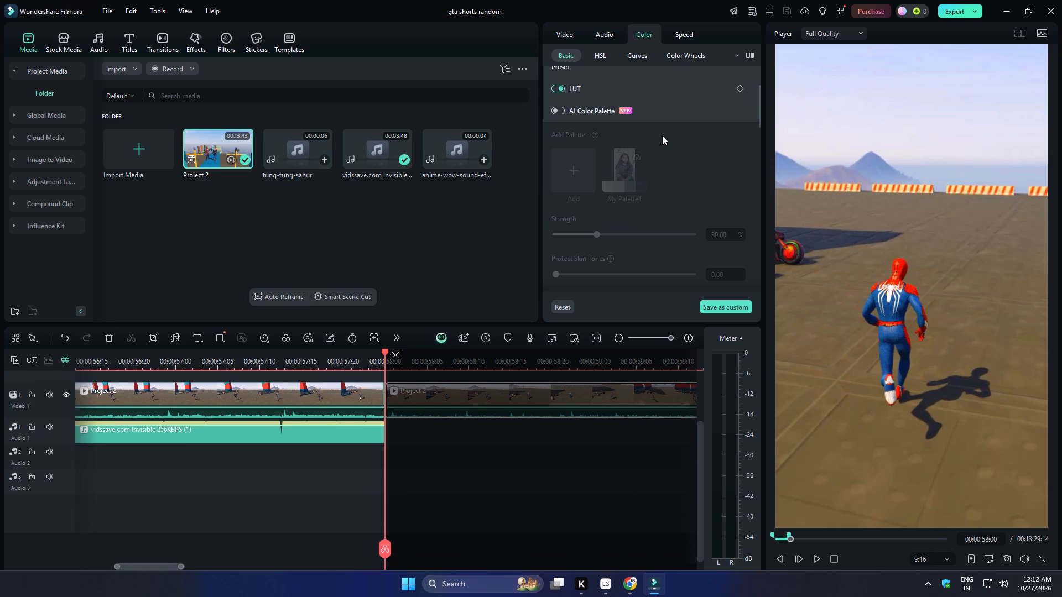
{"action": "scroll", "coordinate": [662, 136], "scroll_direction": "up", "scroll_amount": 10}
{"action": "left_click", "coordinate": [568, 37]}
{"action": "scroll", "coordinate": [711, 185], "scroll_direction": "up", "scroll_amount": 4}
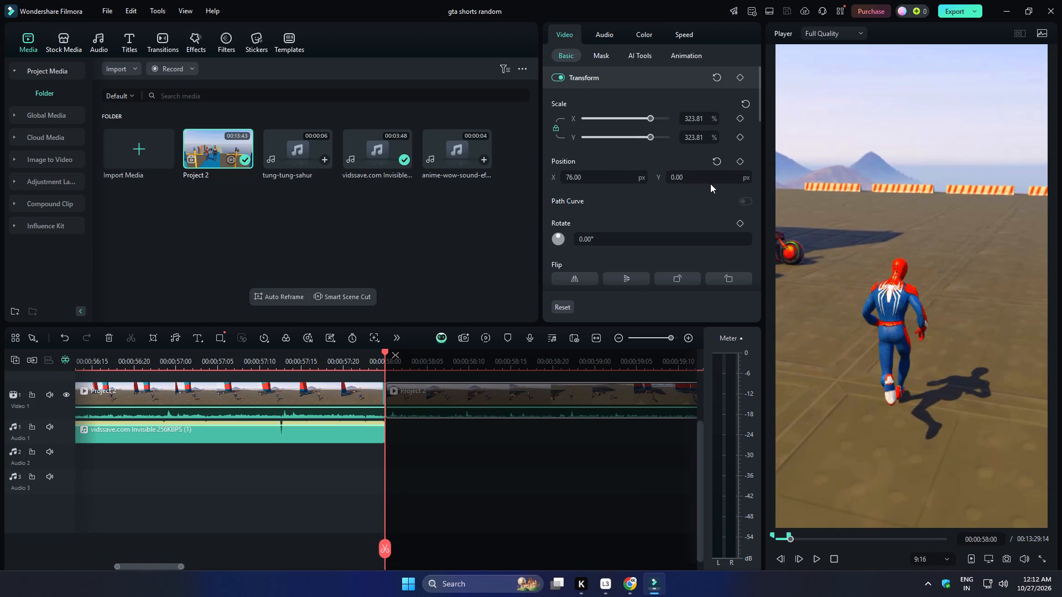
{"action": "scroll", "coordinate": [710, 184], "scroll_direction": "up", "scroll_amount": 3}
Export the marked range as an MP4 named 1 at Higher quality, and close the export window when done.
{"action": "left_click", "coordinate": [950, 13]}
{"action": "left_click_drag", "start_coordinate": [600, 177], "coordinate": [517, 176]}
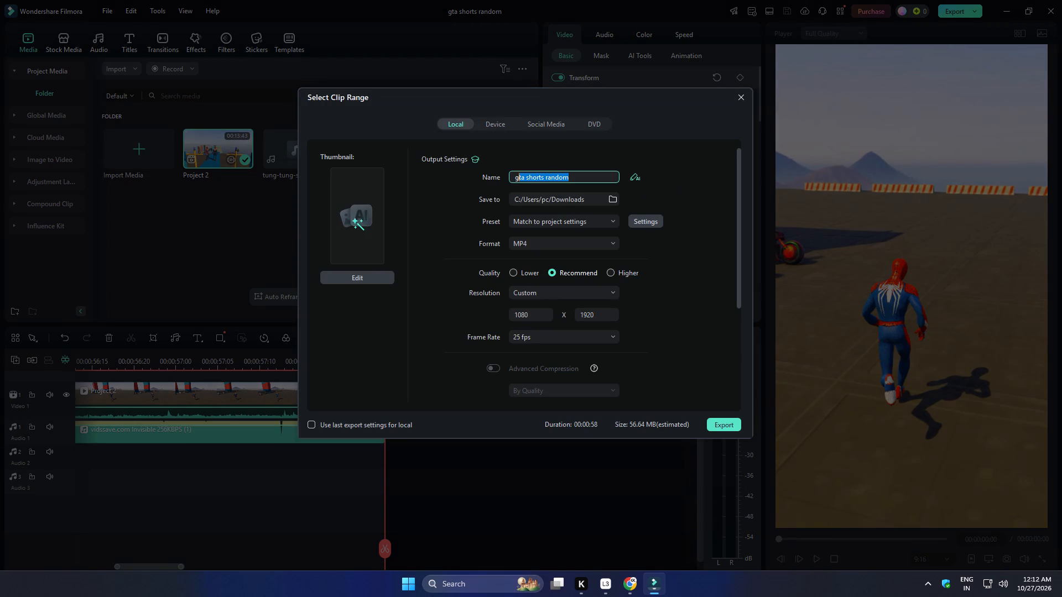
{"action": "left_click_drag", "start_coordinate": [517, 176], "coordinate": [452, 174]}
{"action": "key", "text": "1"}
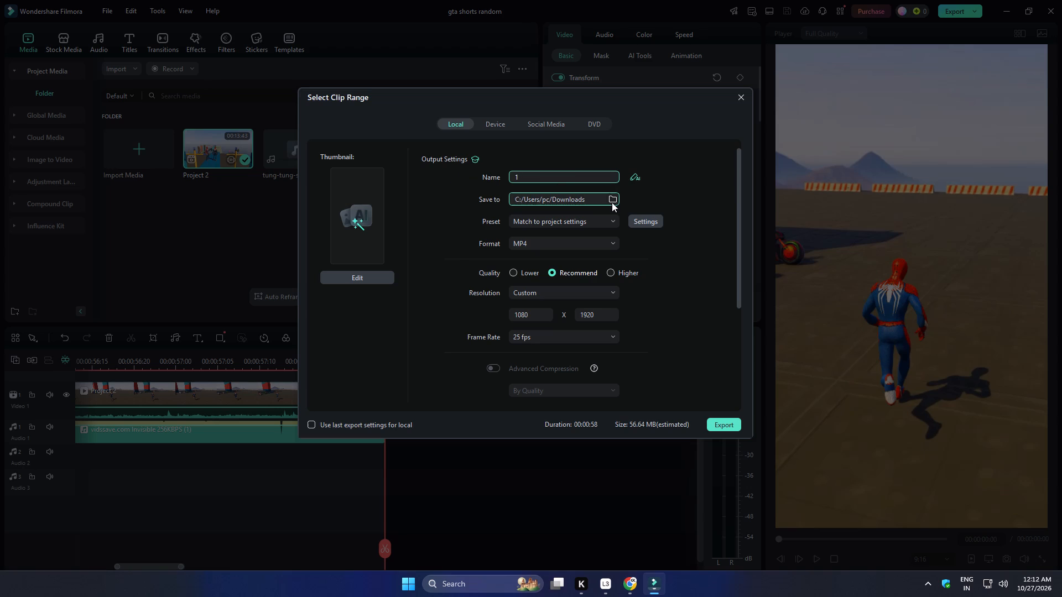
{"action": "left_click", "coordinate": [613, 273]}
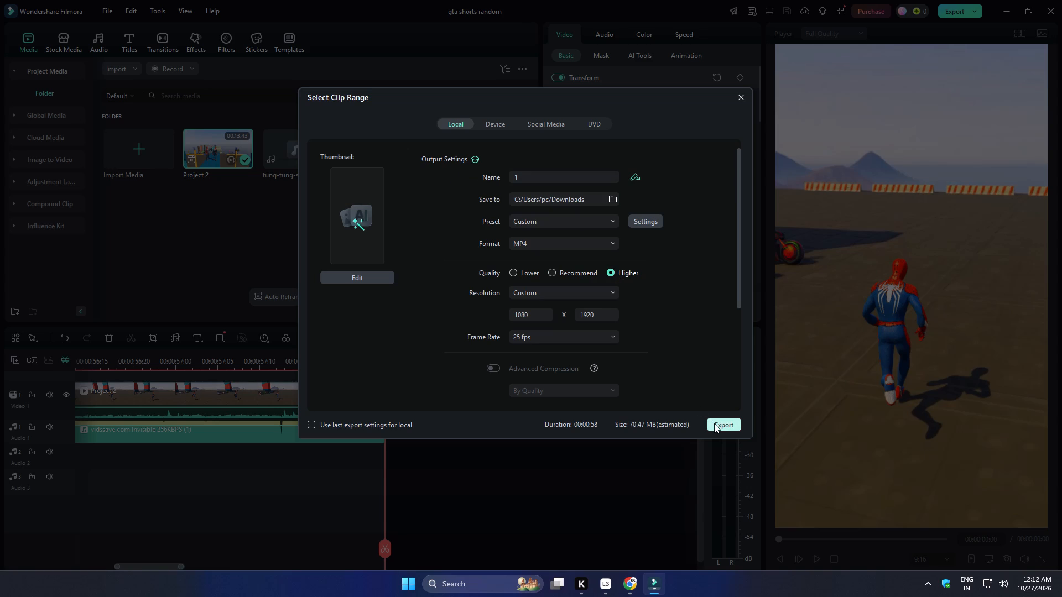
{"action": "left_click", "coordinate": [719, 425]}
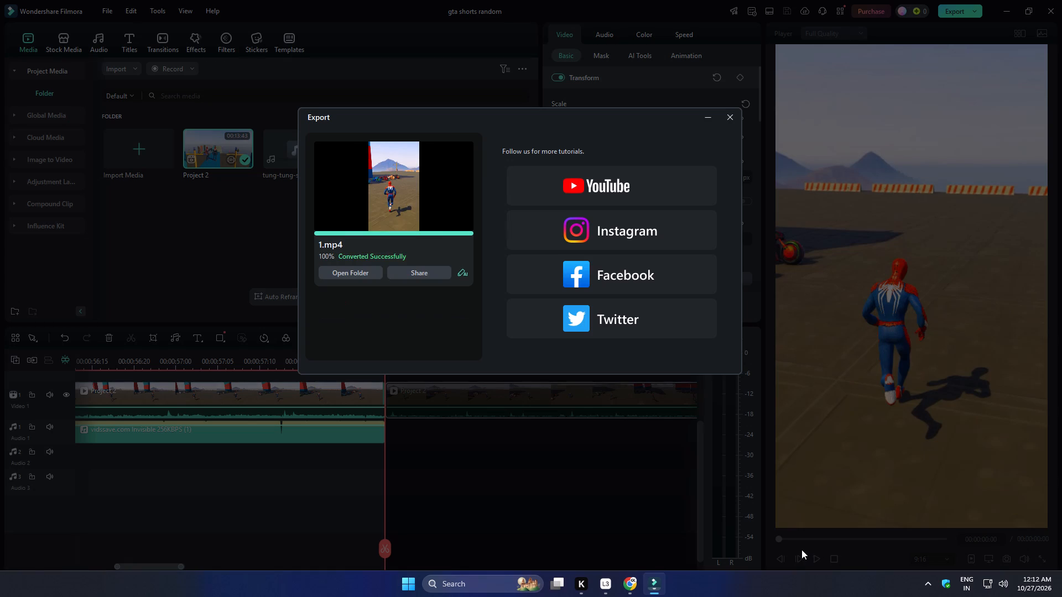
{"action": "left_click", "coordinate": [729, 115]}
Delete the exported first segment of Project 2 and move the remaining clip to the start of Video 1.
{"action": "left_click", "coordinate": [353, 389]}
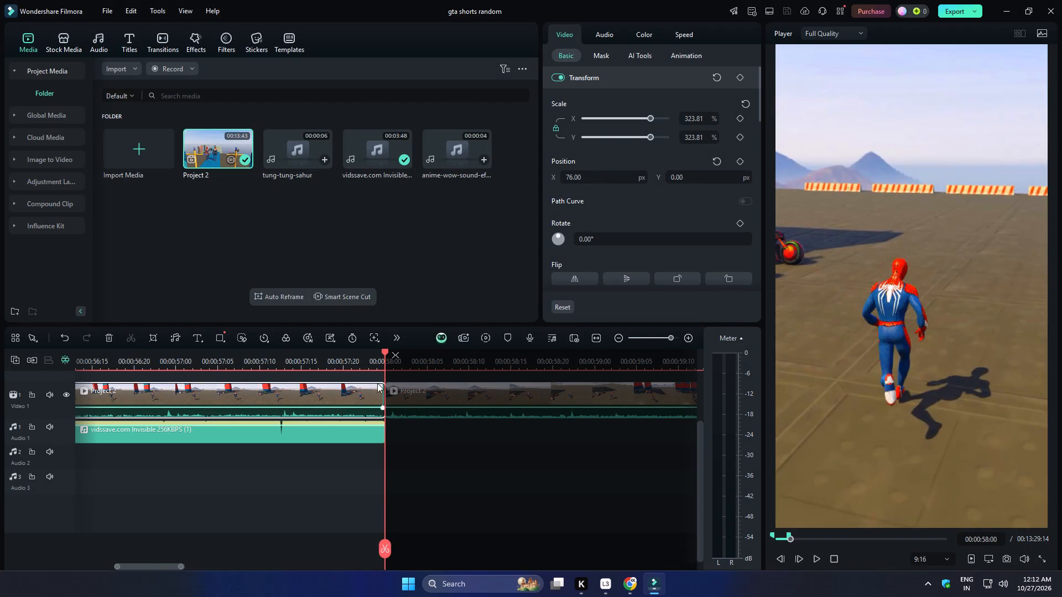
{"action": "key", "text": "Delete"}
{"action": "left_click_drag", "start_coordinate": [442, 389], "coordinate": [0, 455]}
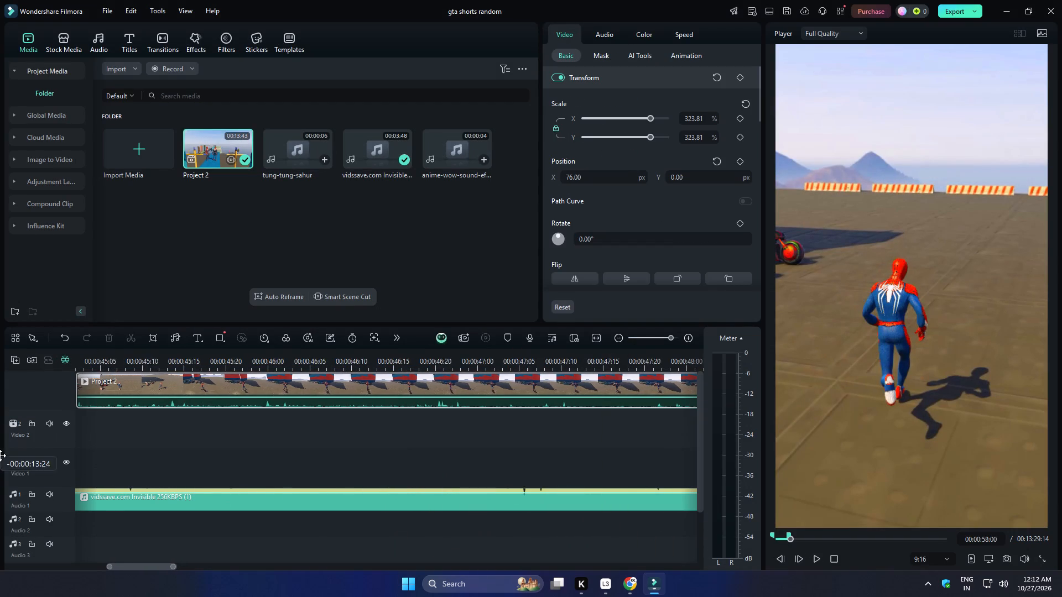
{"action": "left_click_drag", "start_coordinate": [0, 455], "coordinate": [0, 498]}
{"action": "scroll", "coordinate": [257, 487], "scroll_direction": "down", "scroll_amount": 3, "text": "ctrl"}
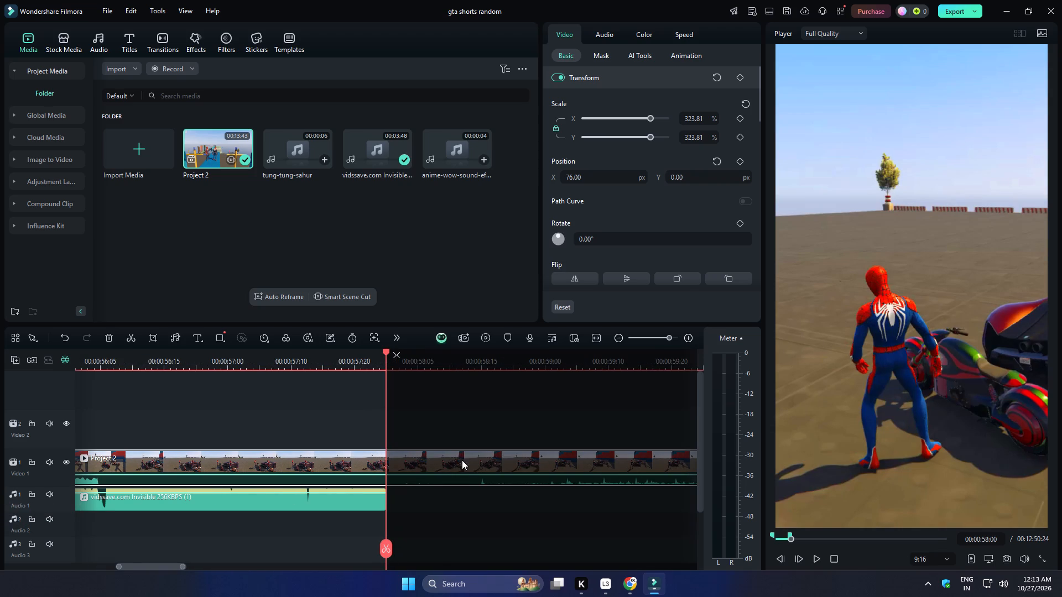
{"action": "scroll", "coordinate": [452, 463], "scroll_direction": "down", "scroll_amount": 20, "text": "ctrl"}
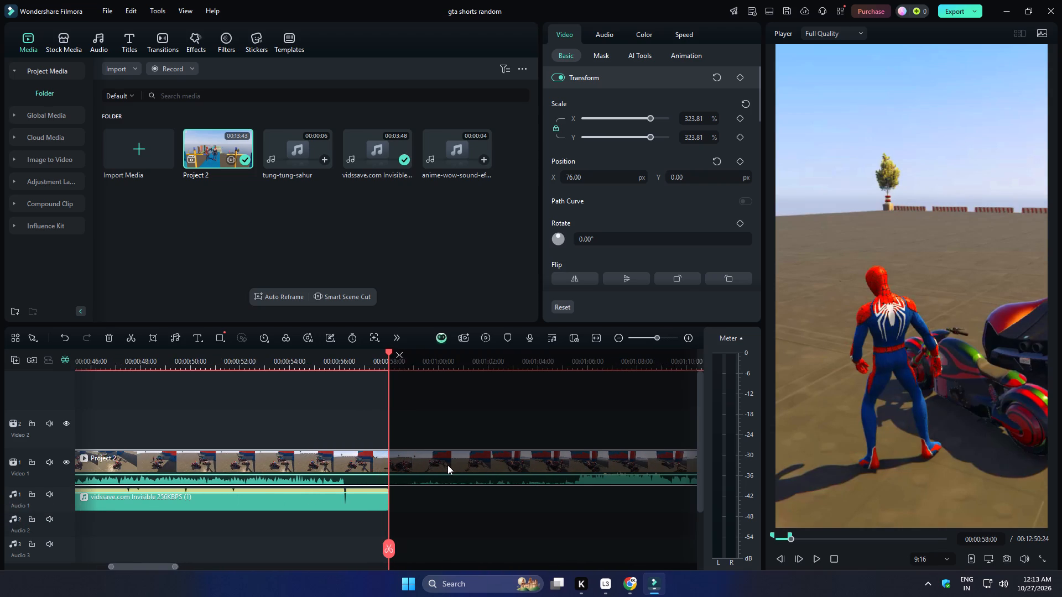
{"action": "scroll", "coordinate": [447, 465], "scroll_direction": "down", "scroll_amount": 14, "text": "ctrl"}
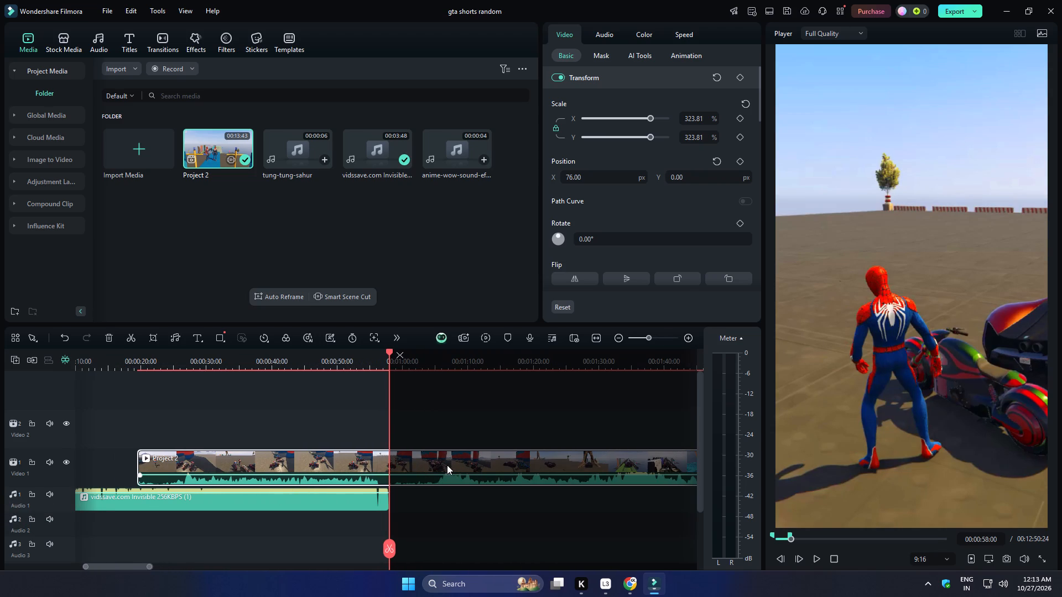
{"action": "left_click_drag", "start_coordinate": [449, 460], "coordinate": [85, 457]}
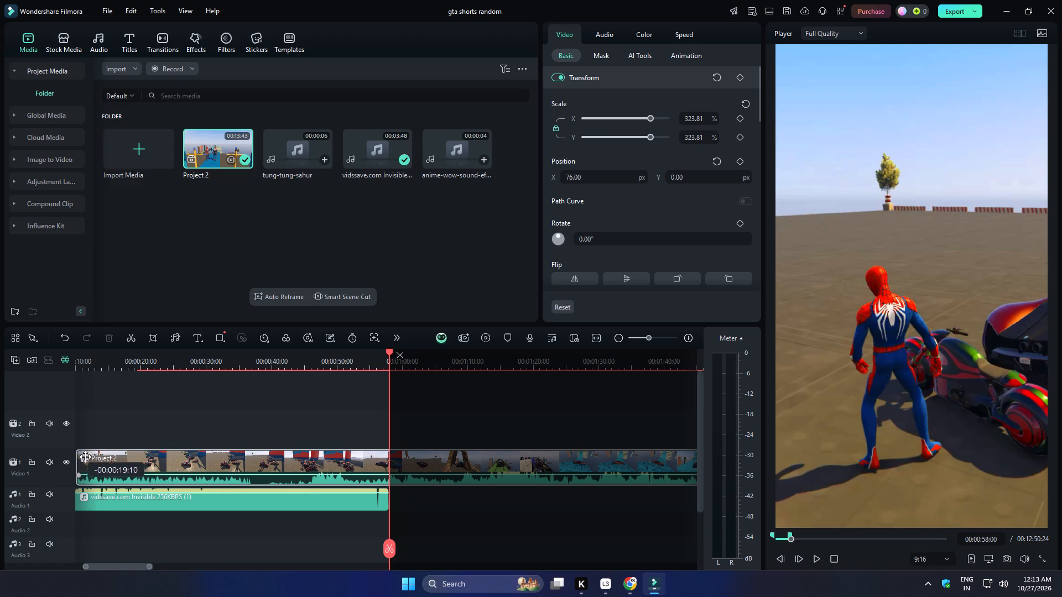
{"action": "left_click_drag", "start_coordinate": [85, 457], "coordinate": [65, 457]}
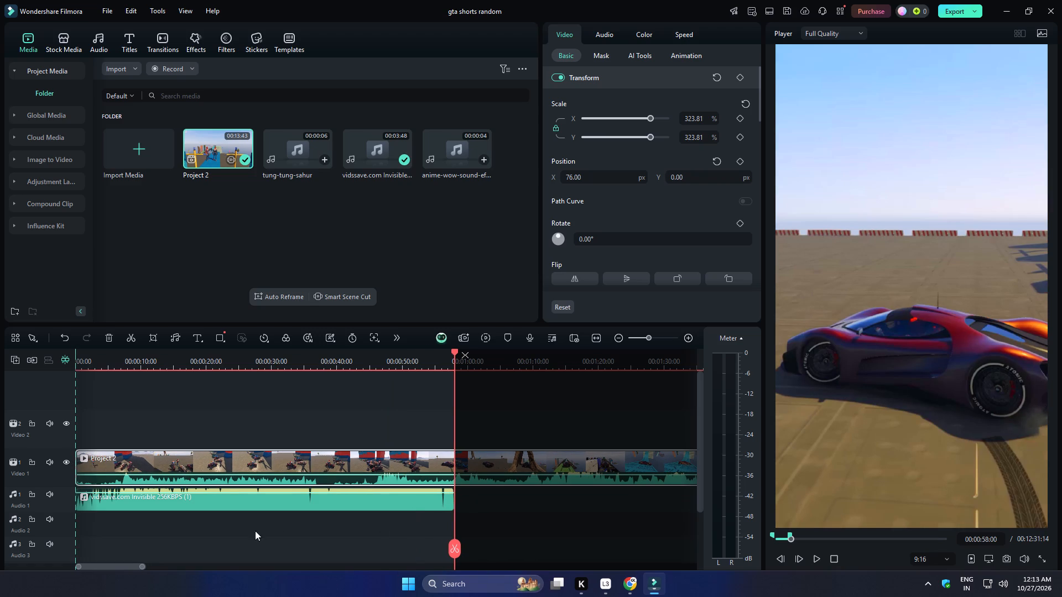
Split the Project 2 clip on Video 1 at 00:00:58:00, aligned with the end of the music clip.
{"action": "scroll", "coordinate": [456, 531], "scroll_direction": "up", "scroll_amount": 7, "text": "ctrl"}
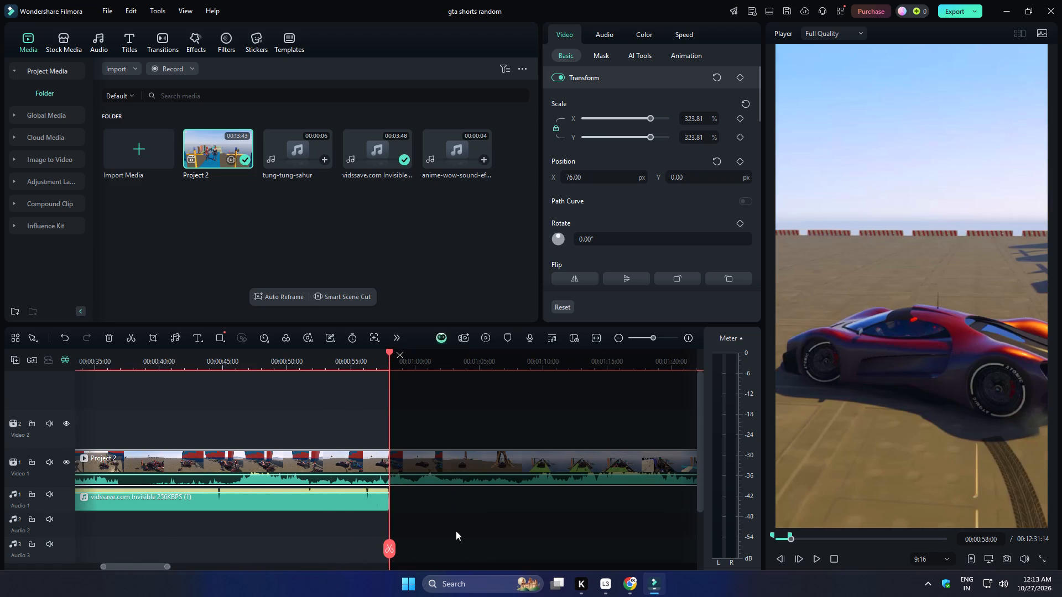
{"action": "scroll", "coordinate": [444, 531], "scroll_direction": "up", "scroll_amount": 20, "text": "ctrl"}
{"action": "scroll", "coordinate": [444, 531], "scroll_direction": "up", "scroll_amount": 17, "text": "ctrl"}
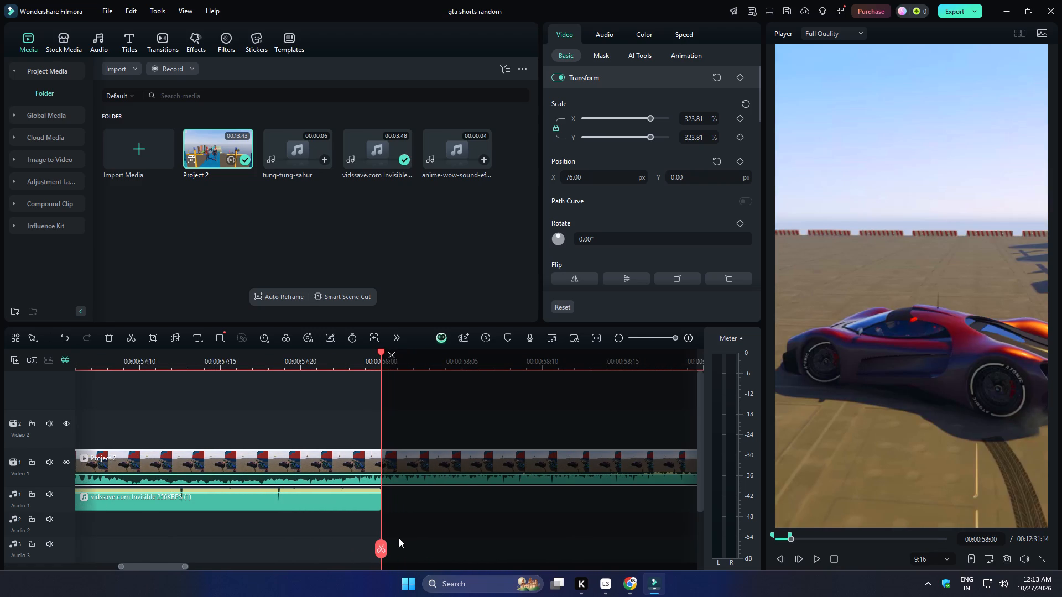
{"action": "left_click_drag", "start_coordinate": [386, 546], "coordinate": [381, 547]}
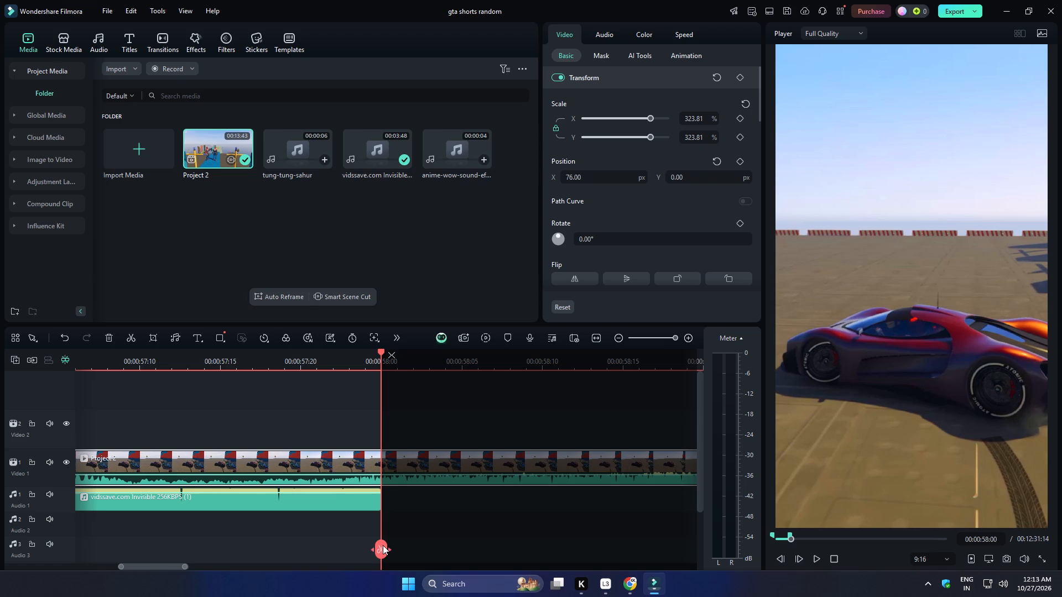
{"action": "scroll", "coordinate": [464, 522], "scroll_direction": "down", "scroll_amount": 15, "text": "ctrl"}
{"action": "scroll", "coordinate": [462, 525], "scroll_direction": "down", "scroll_amount": 9, "text": "ctrl"}
{"action": "scroll", "coordinate": [462, 527], "scroll_direction": "down", "scroll_amount": 14, "text": "ctrl"}
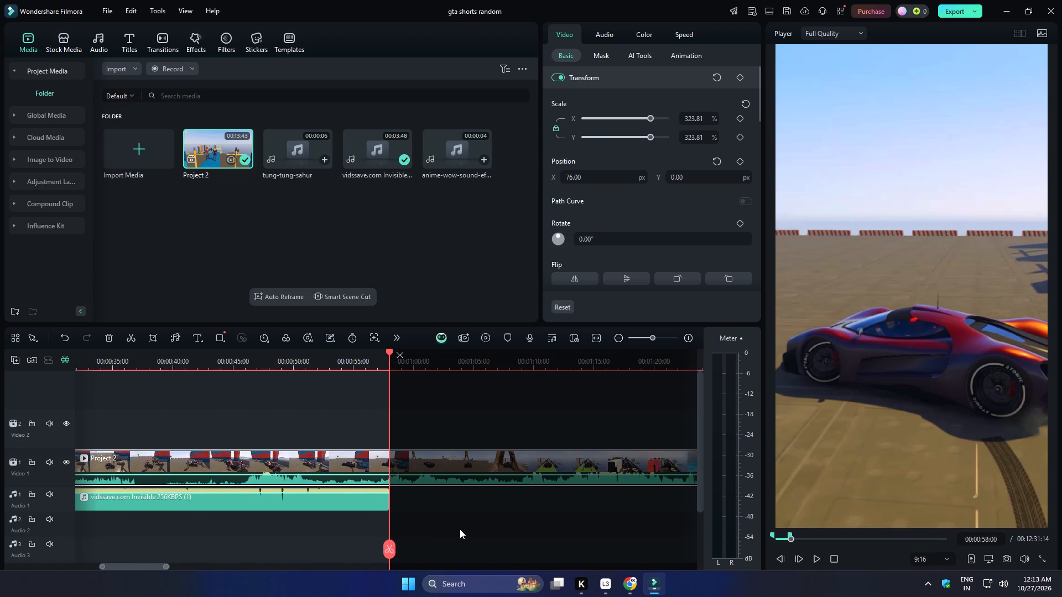
{"action": "scroll", "coordinate": [460, 529], "scroll_direction": "down", "scroll_amount": 9, "text": "ctrl"}
{"action": "left_click", "coordinate": [372, 547]}
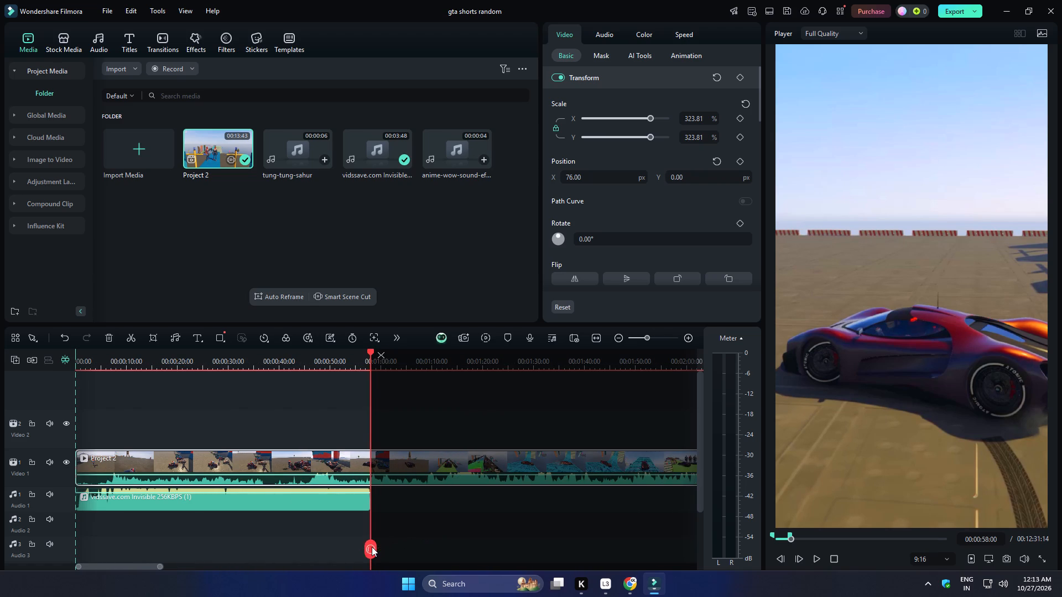
Export the marked range as an MP4 named 2 at Higher quality, and close the export window when done.
{"action": "left_click", "coordinate": [958, 10]}
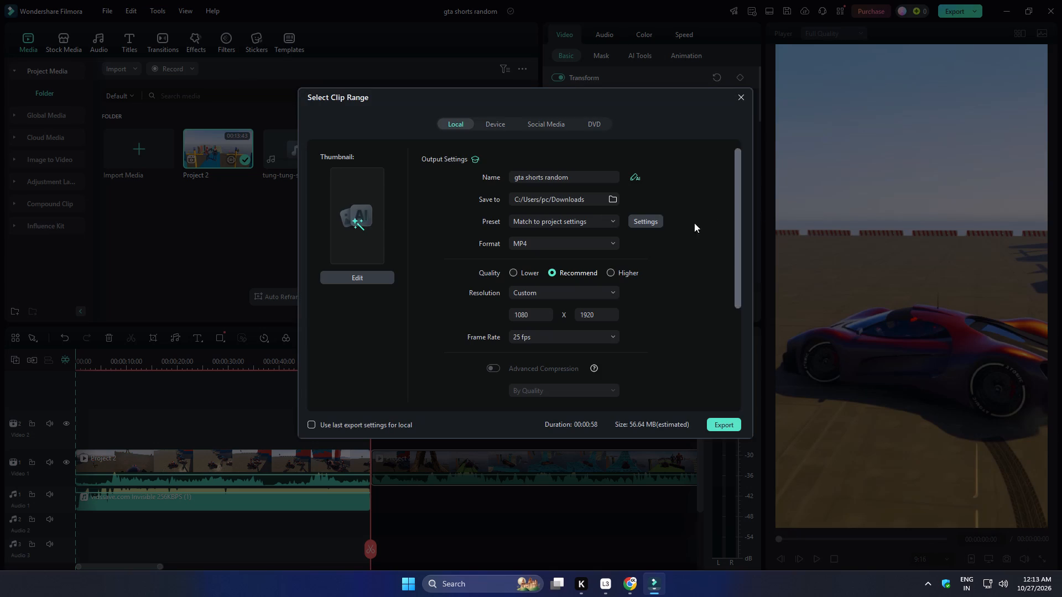
{"action": "left_click_drag", "start_coordinate": [572, 174], "coordinate": [491, 176]}
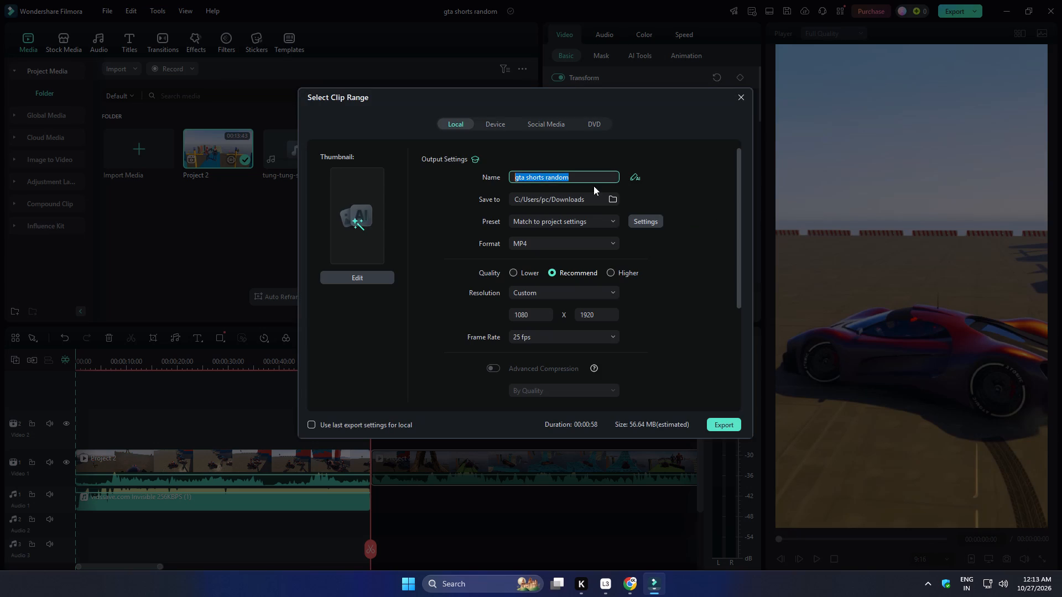
{"action": "key", "text": "2"}
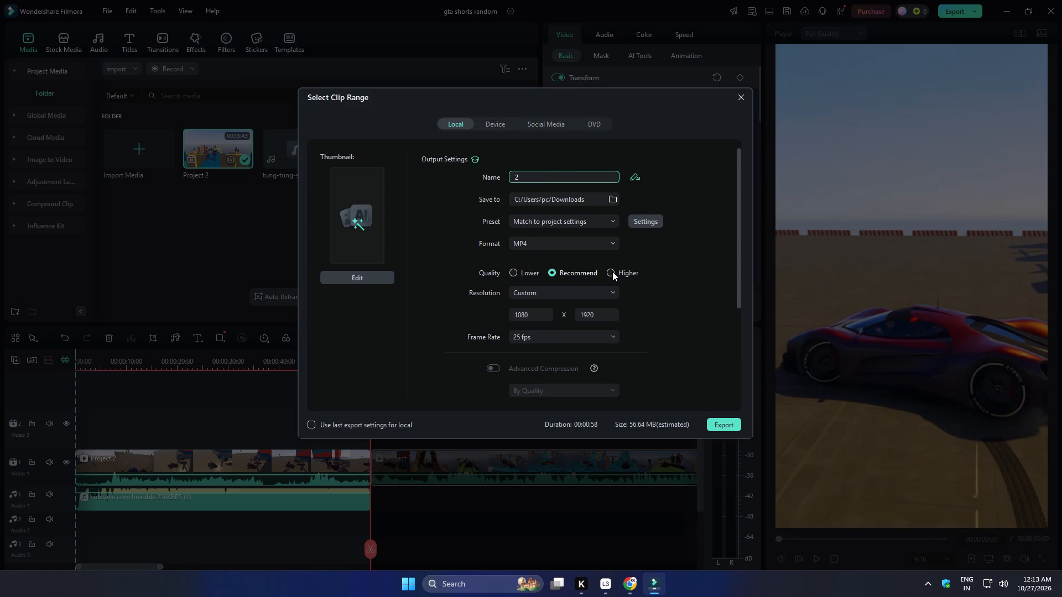
{"action": "left_click", "coordinate": [612, 271]}
{"action": "left_click", "coordinate": [720, 426]}
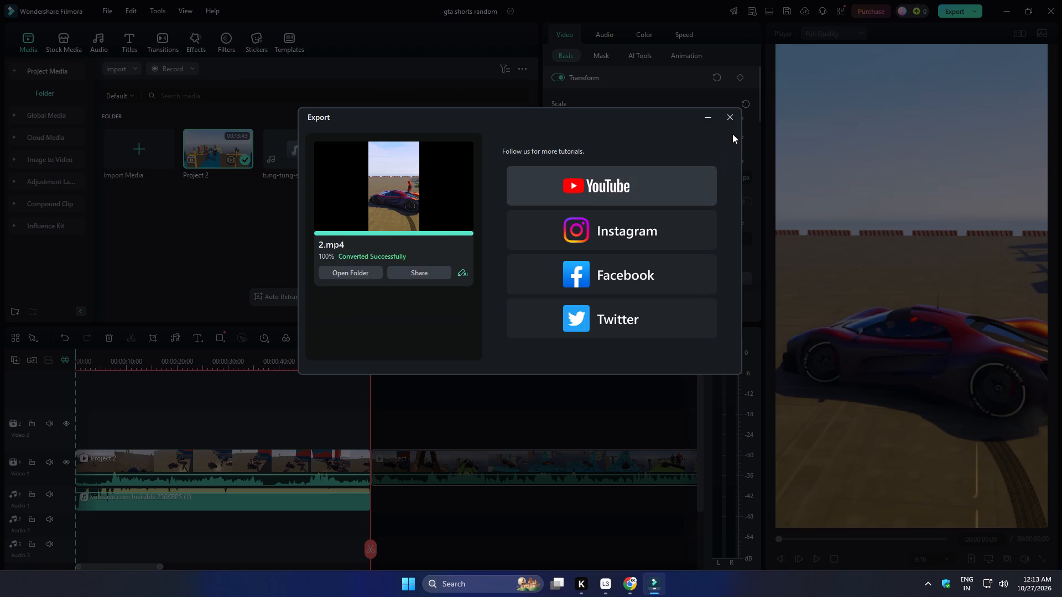
{"action": "left_click", "coordinate": [731, 119]}
Delete the exported 58-second segment and move the remaining Project 2 clip to the start of Video 1.
{"action": "left_click", "coordinate": [317, 454]}
{"action": "key", "text": "2"}
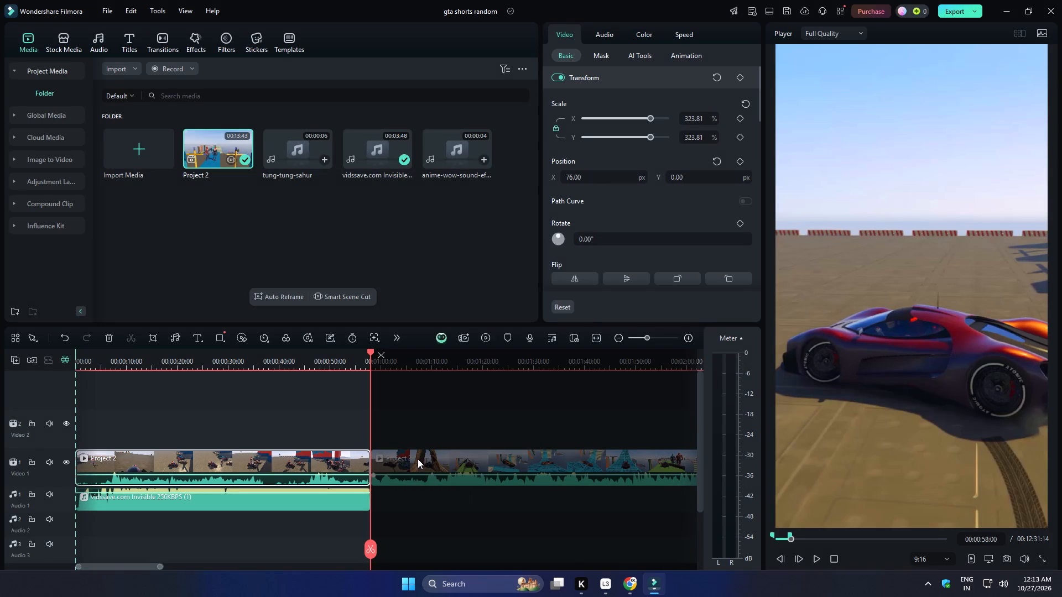
{"action": "key", "text": "Delete"}
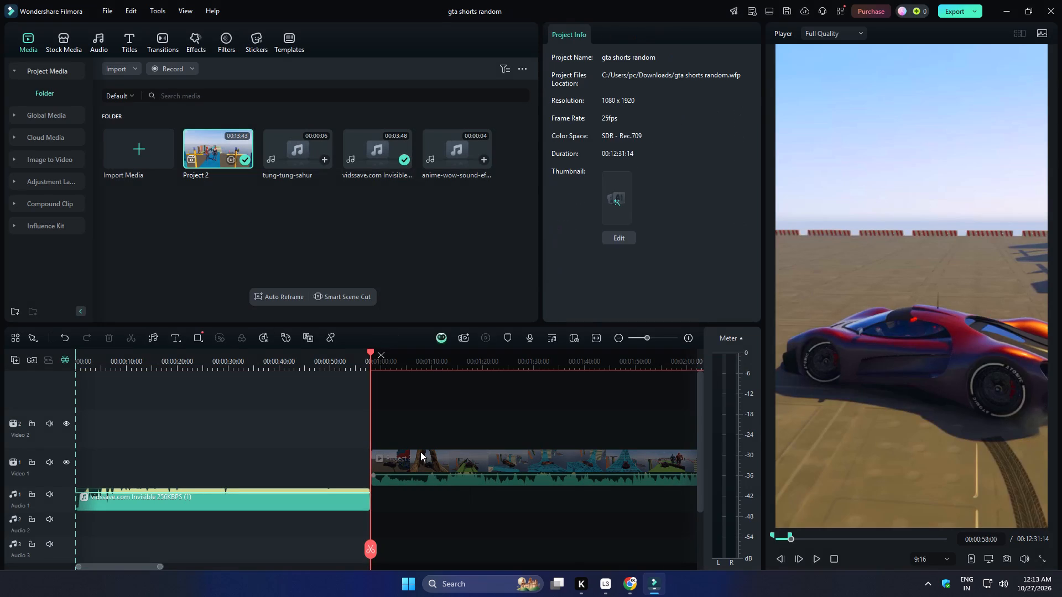
{"action": "left_click_drag", "start_coordinate": [420, 455], "coordinate": [0, 457]}
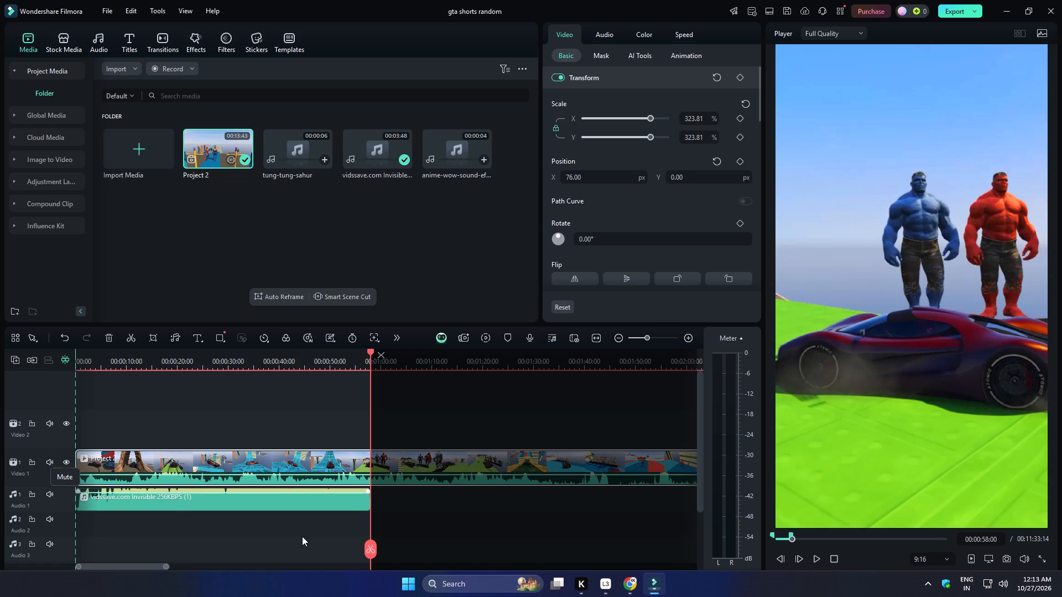
Split the Project 2 clip on Video 1 at 00:00:58:00.
{"action": "left_click", "coordinate": [374, 549]}
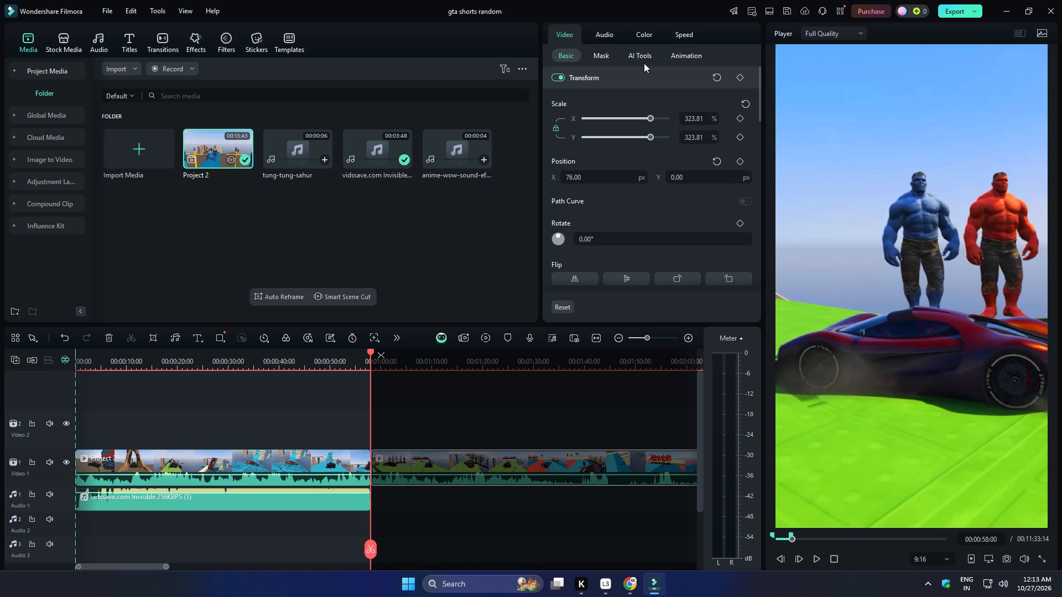
Export the marked range as an MP4 named 3 at Higher quality, and close the export window when done.
{"action": "left_click", "coordinate": [956, 9]}
{"action": "left_click_drag", "start_coordinate": [580, 176], "coordinate": [473, 177]}
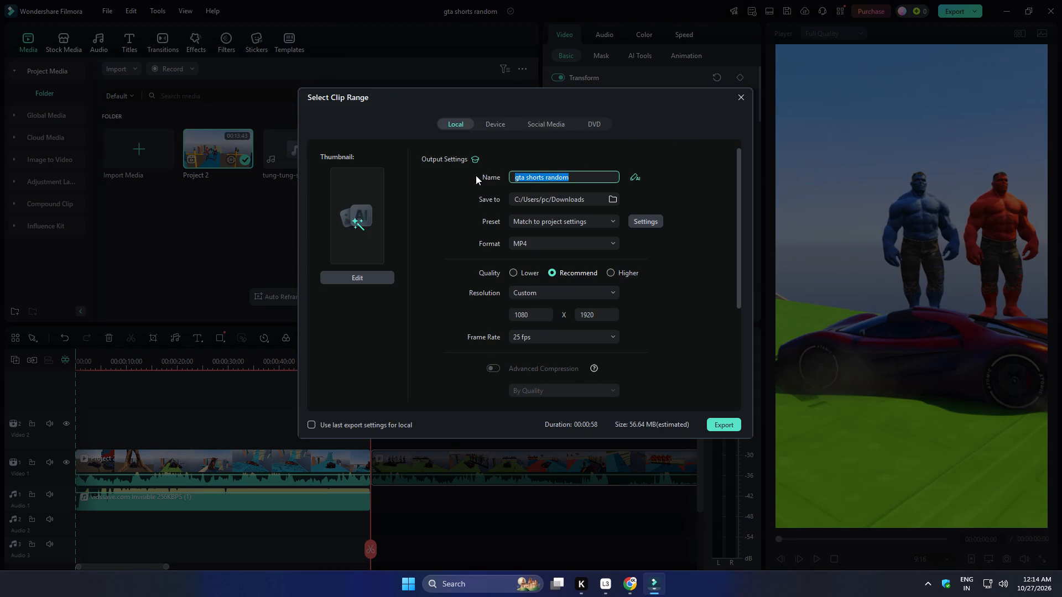
{"action": "key", "text": "3"}
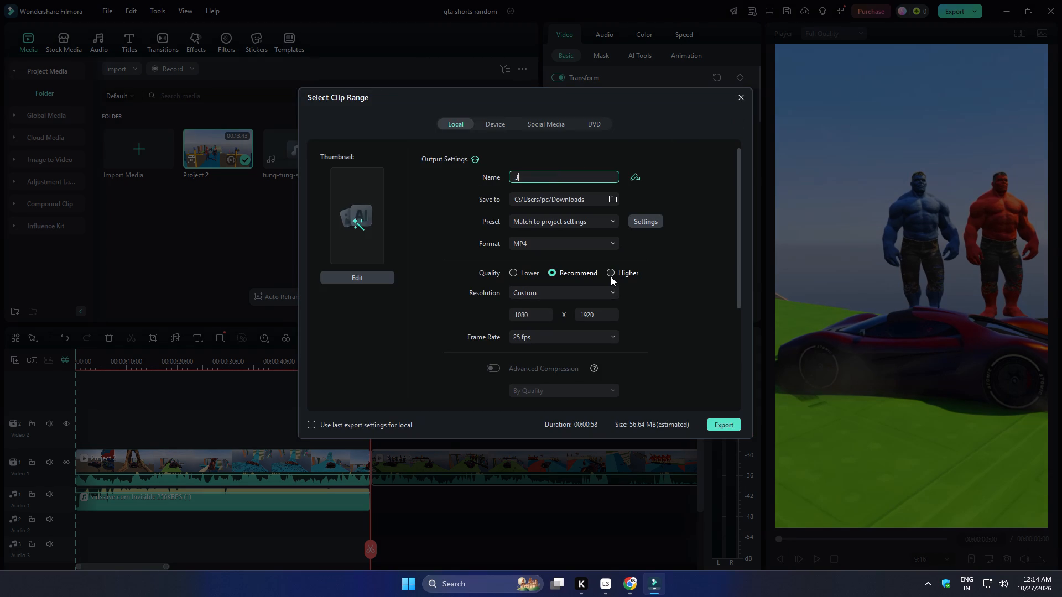
{"action": "left_click", "coordinate": [611, 276]}
{"action": "left_click", "coordinate": [713, 425]}
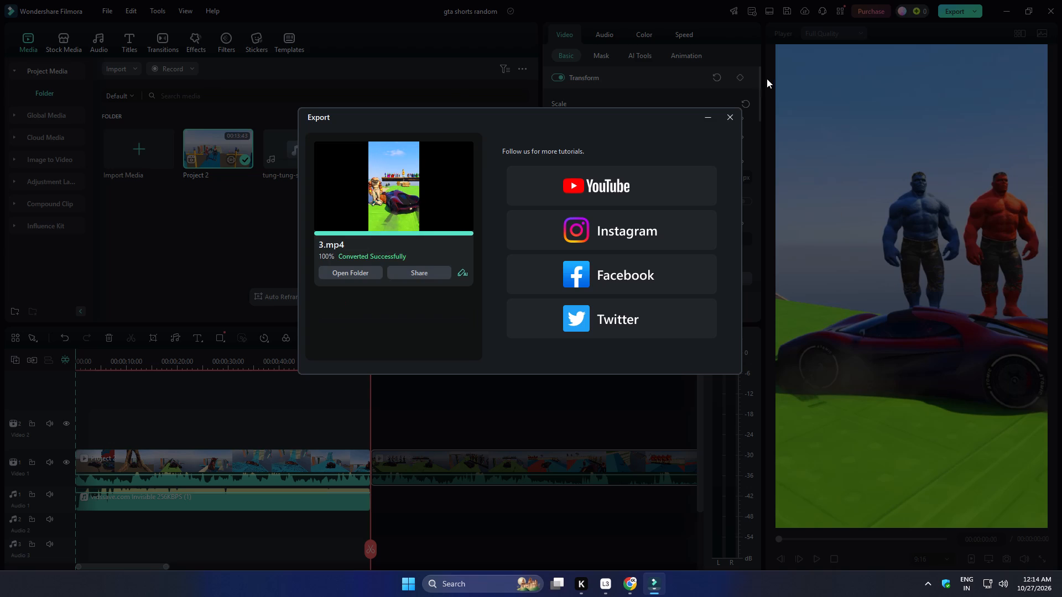
{"action": "left_click", "coordinate": [733, 115]}
Delete the segment exported as 3 and move the remaining Project 2 clip to the start of Video 1.
{"action": "left_click", "coordinate": [294, 462]}
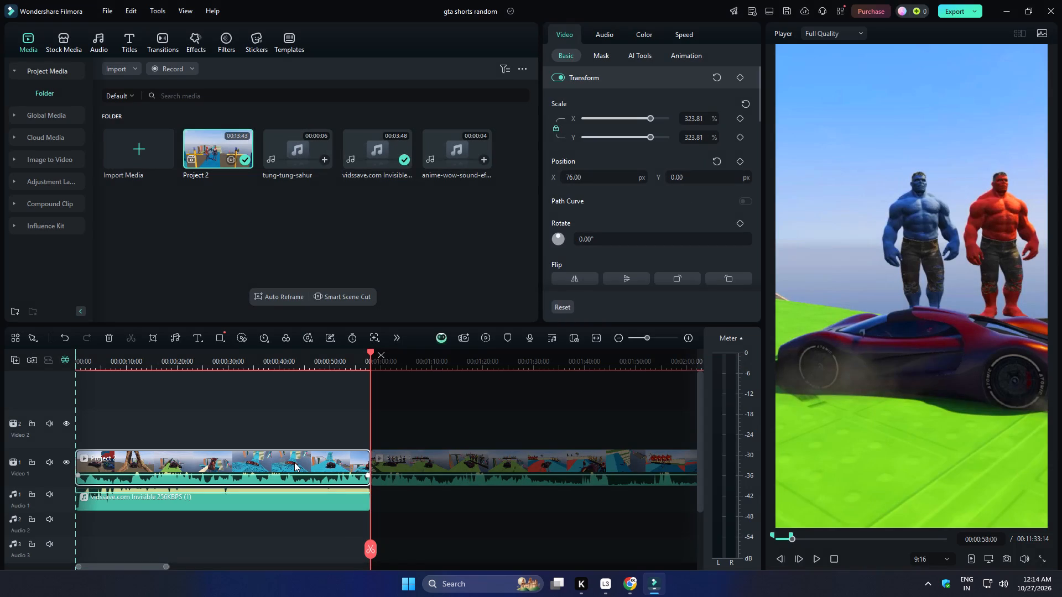
{"action": "key", "text": "Delete"}
{"action": "left_click_drag", "start_coordinate": [450, 462], "coordinate": [49, 459]}
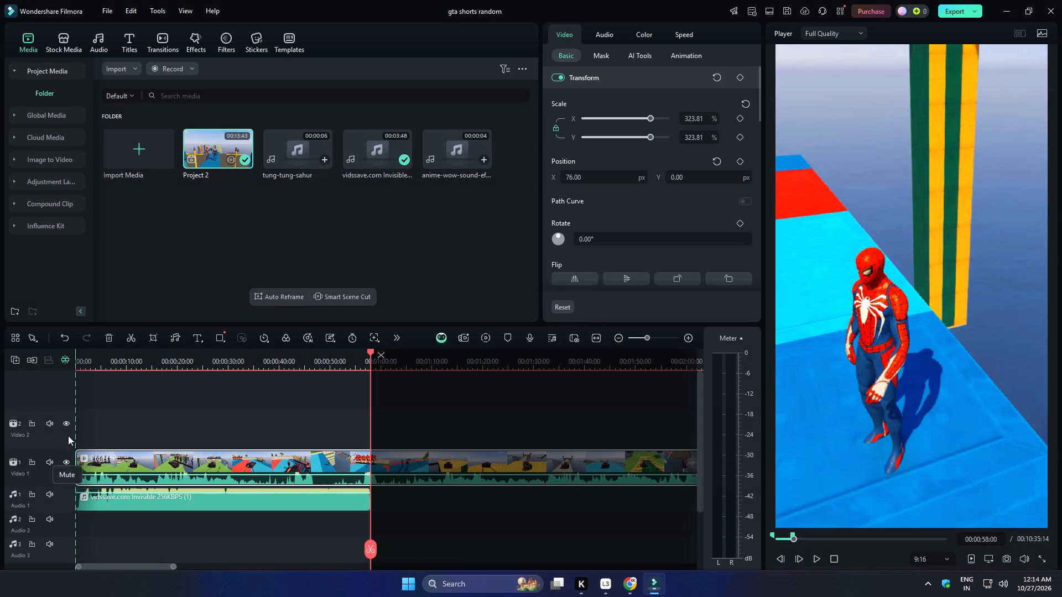
{"action": "left_click_drag", "start_coordinate": [126, 457], "coordinate": [92, 457]}
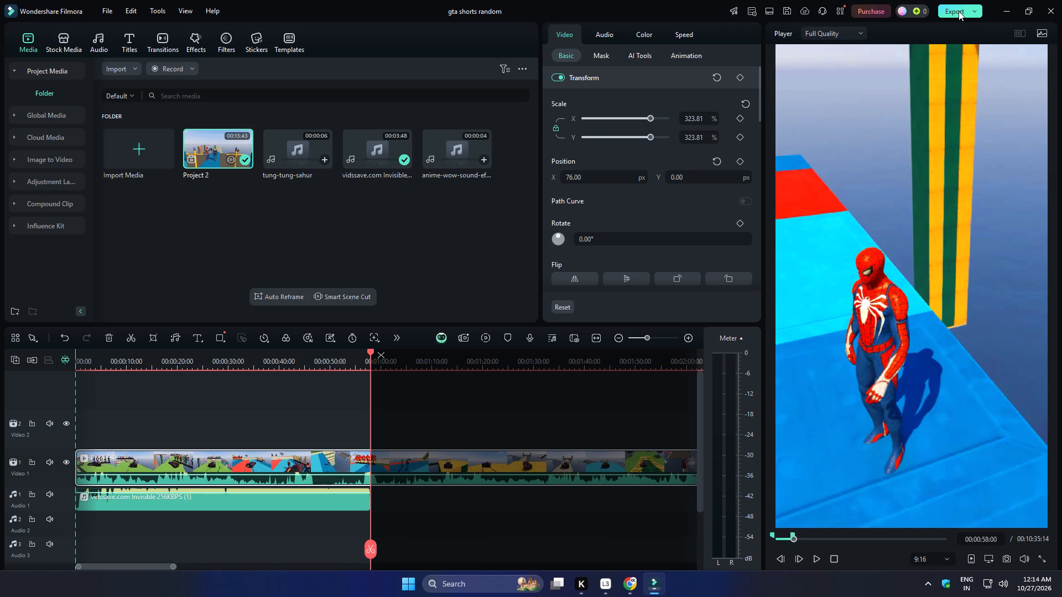
Export the marked range as an MP4 named 4 at Higher quality, and close the export window when done.
{"action": "left_click", "coordinate": [959, 11]}
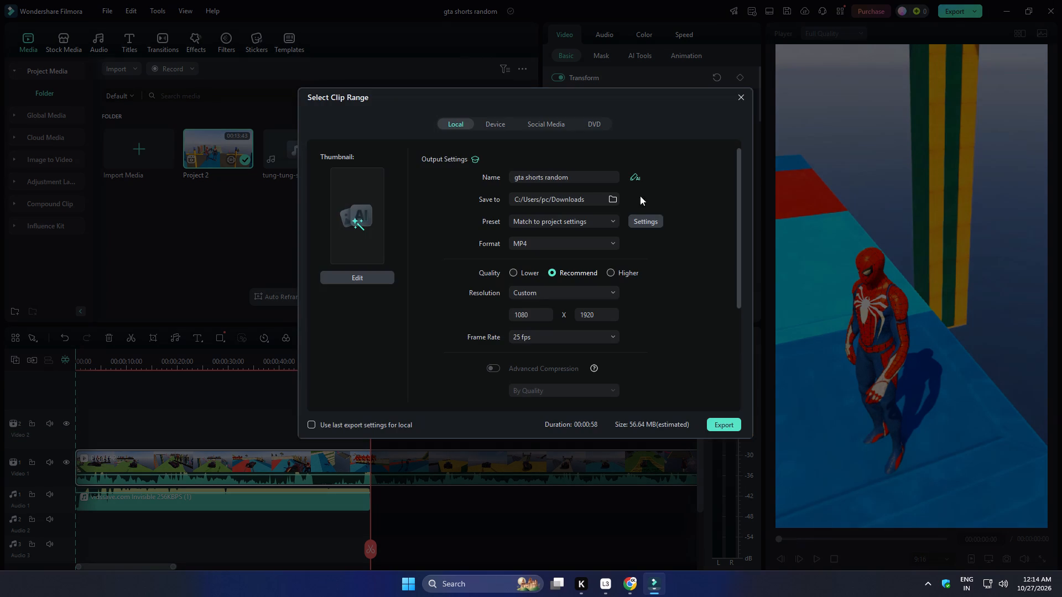
{"action": "left_click_drag", "start_coordinate": [586, 180], "coordinate": [491, 180]}
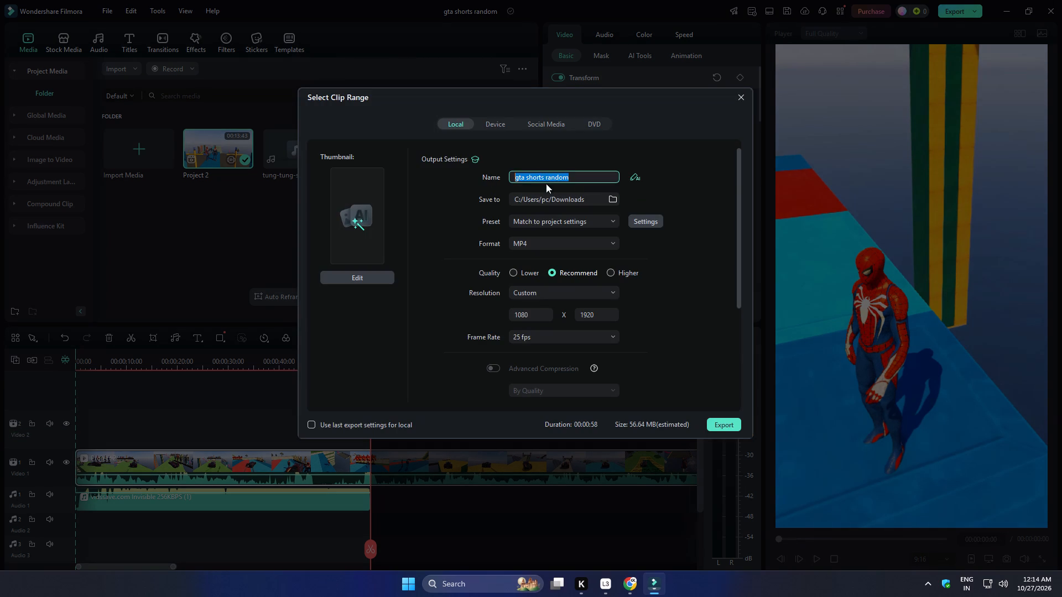
{"action": "key", "text": "4"}
{"action": "left_click", "coordinate": [612, 274]}
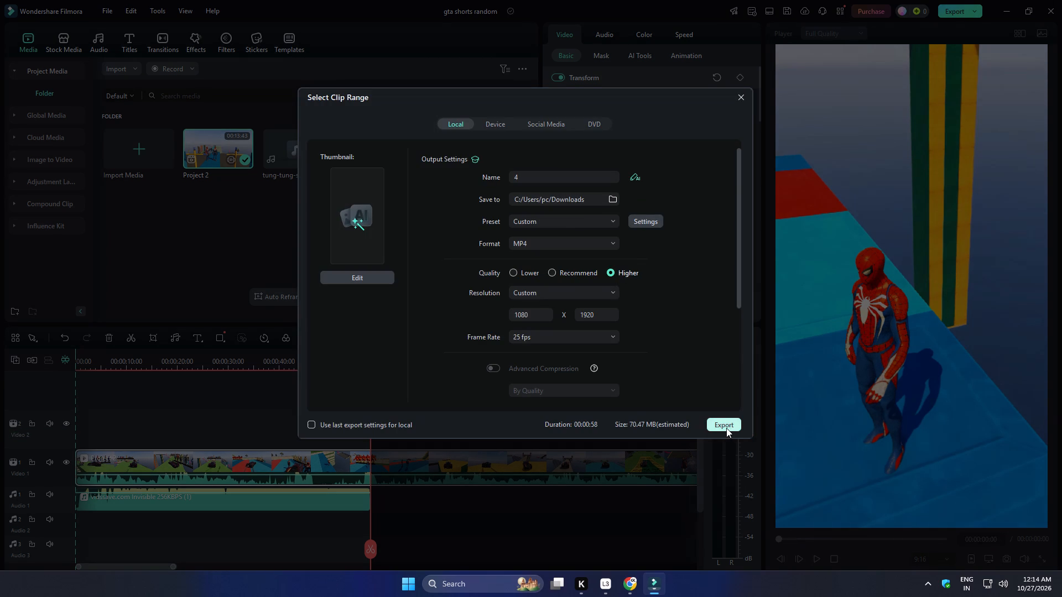
{"action": "left_click", "coordinate": [726, 428]}
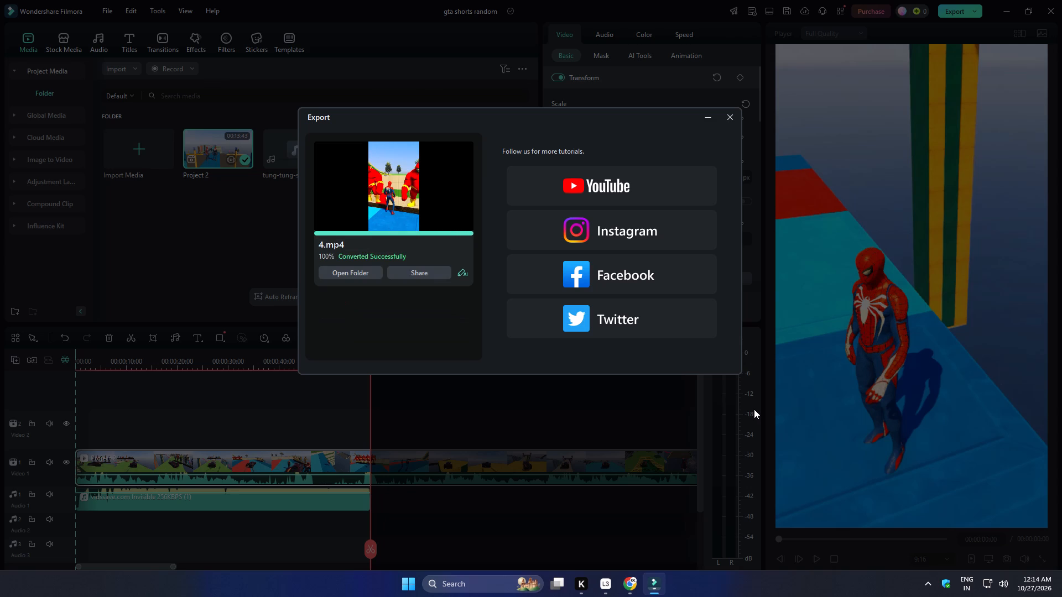
{"action": "left_click", "coordinate": [732, 121]}
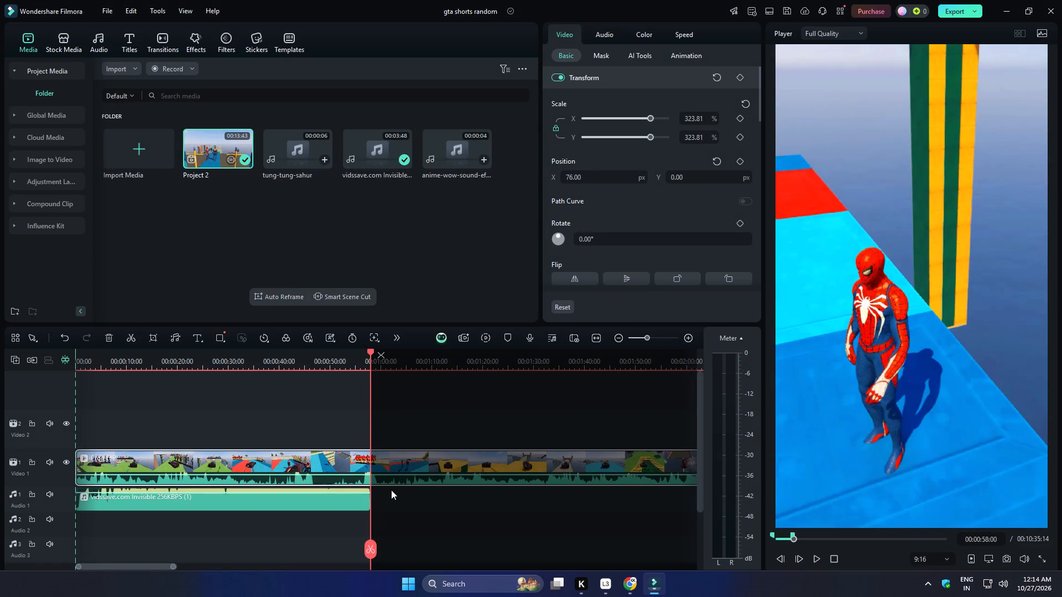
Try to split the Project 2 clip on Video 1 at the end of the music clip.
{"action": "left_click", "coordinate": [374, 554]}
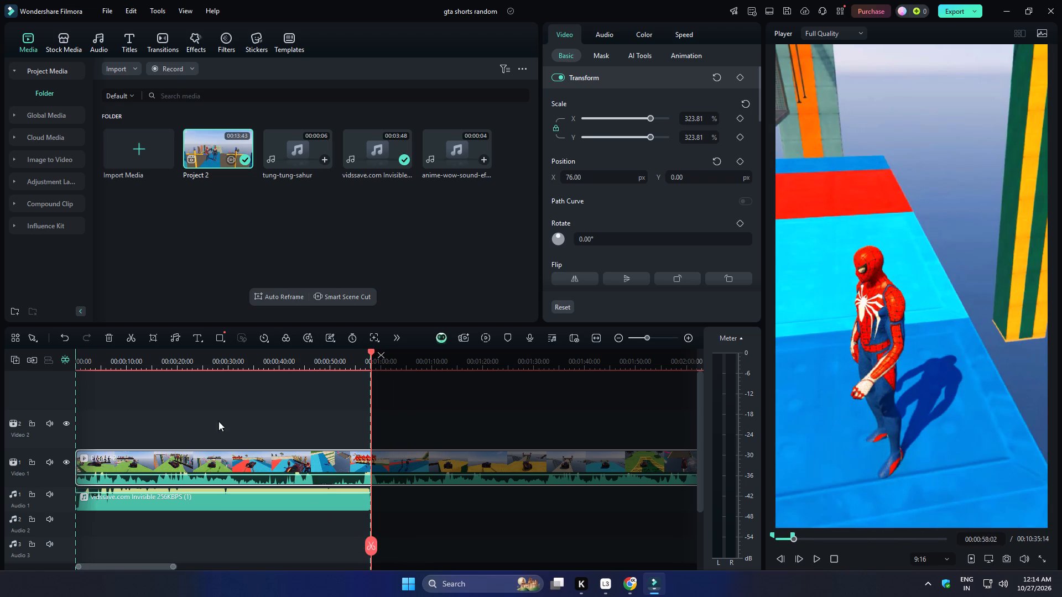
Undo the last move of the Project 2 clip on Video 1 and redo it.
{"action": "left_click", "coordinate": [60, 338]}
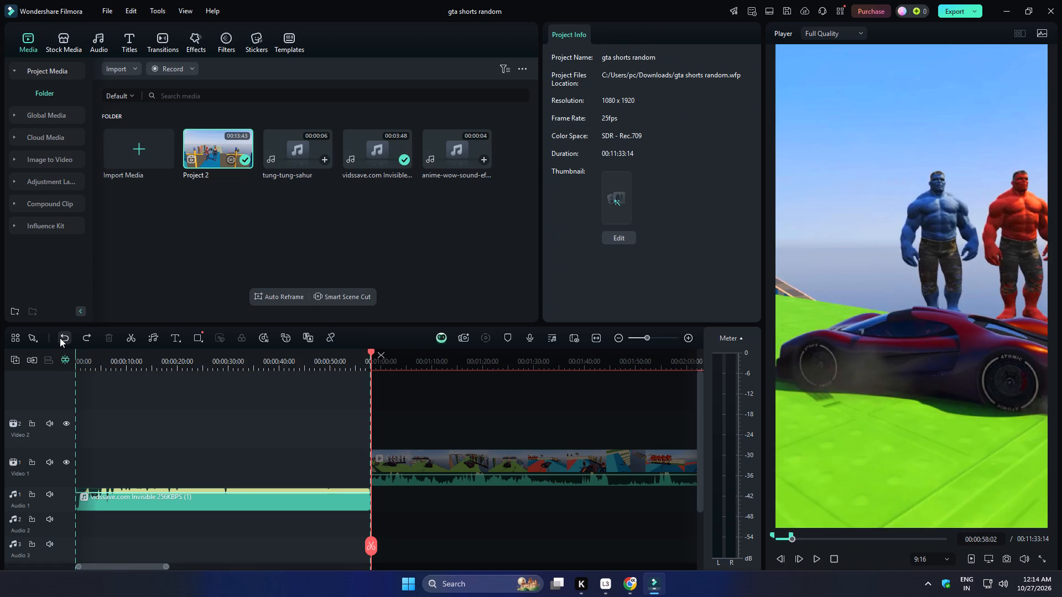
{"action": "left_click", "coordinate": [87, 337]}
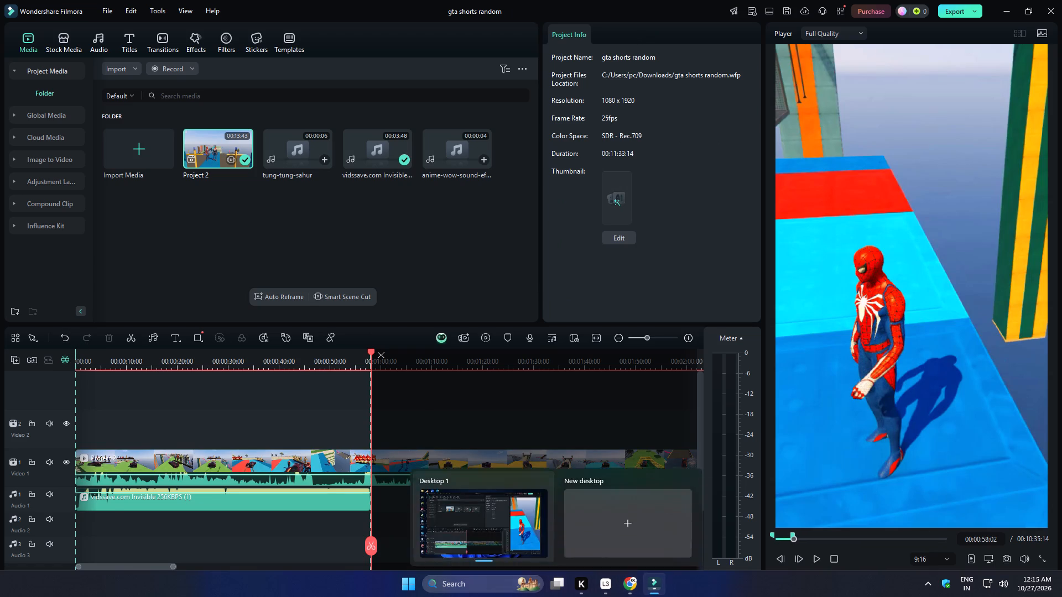
Play the exported video 4 from the Downloads folder, check its ending, close the player and return to Filmora.
{"action": "left_click", "coordinate": [408, 589]}
{"action": "left_click", "coordinate": [718, 231]}
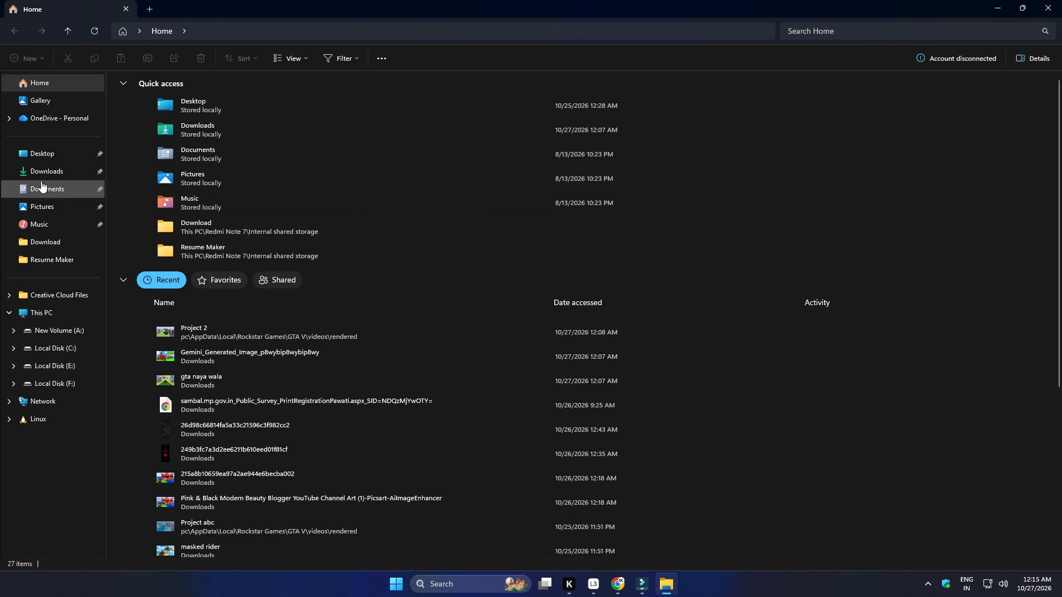
{"action": "left_click", "coordinate": [42, 168]}
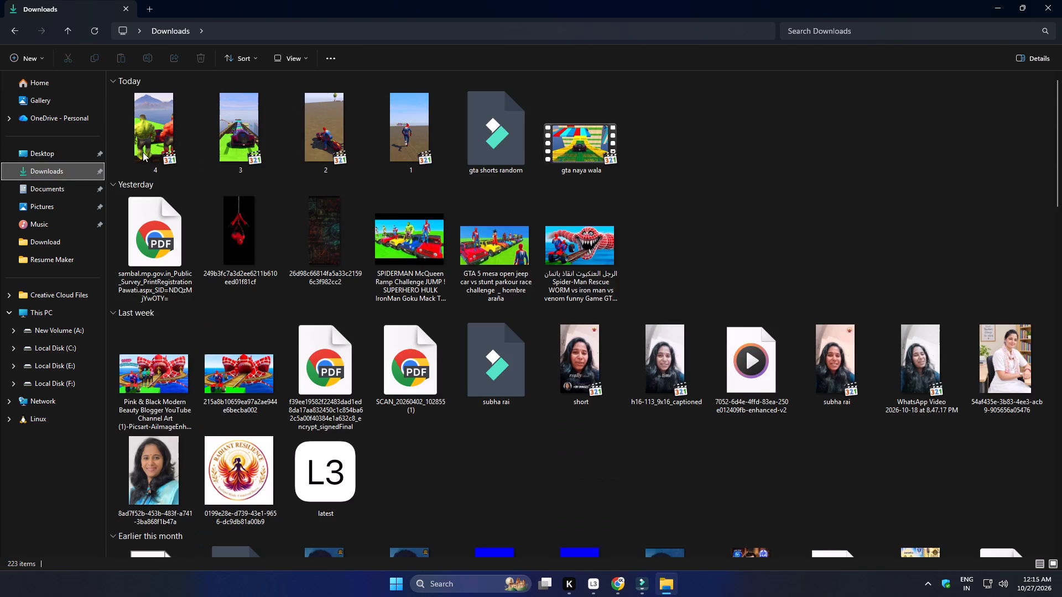
{"action": "double_click", "coordinate": [143, 152]}
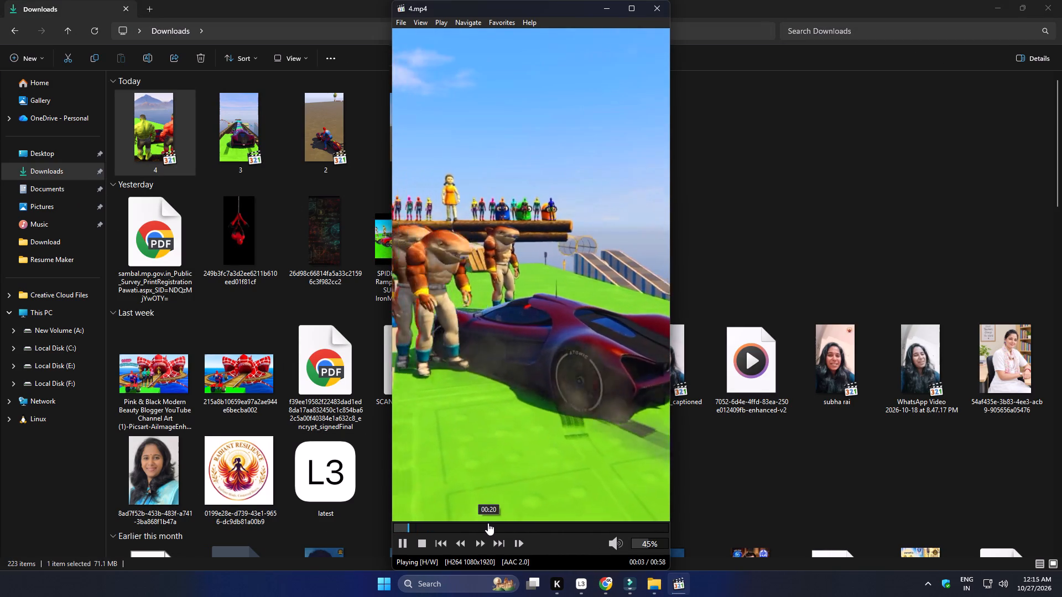
{"action": "left_click_drag", "start_coordinate": [488, 523], "coordinate": [610, 541]}
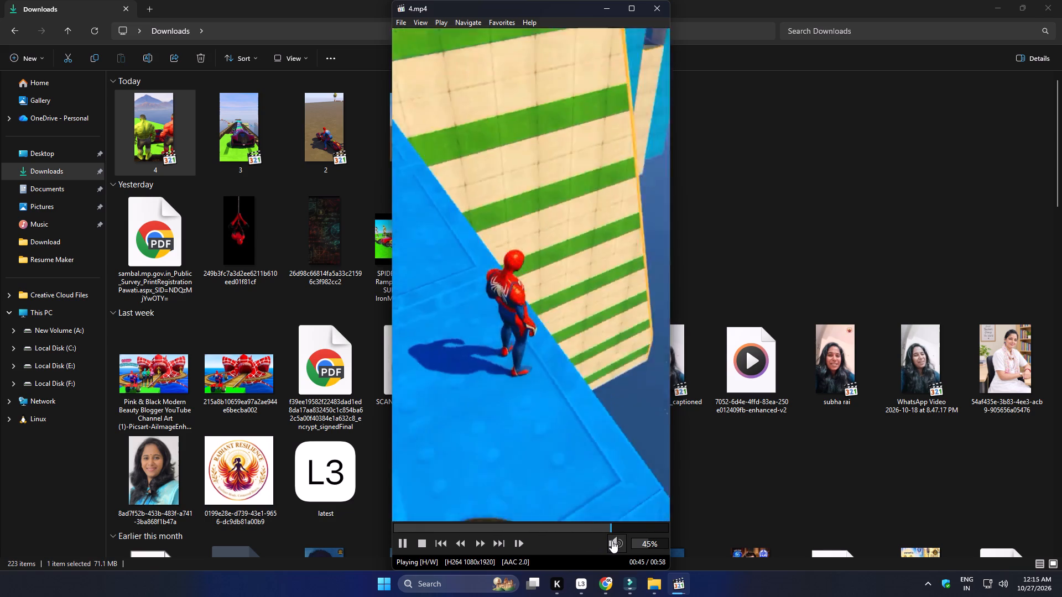
{"action": "left_click_drag", "start_coordinate": [643, 524], "coordinate": [645, 525]}
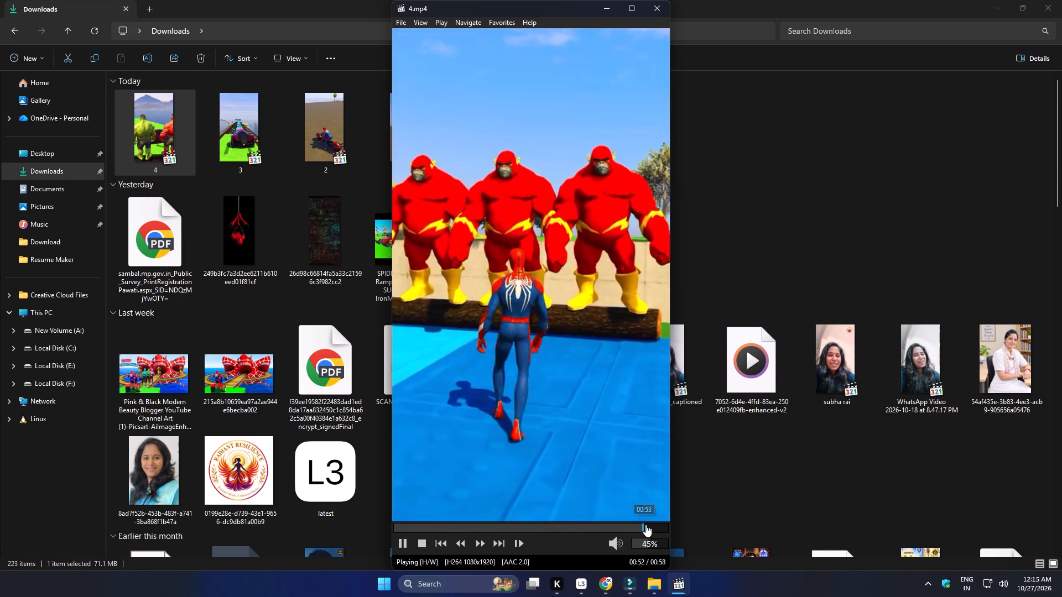
{"action": "left_click_drag", "start_coordinate": [645, 525], "coordinate": [663, 529]}
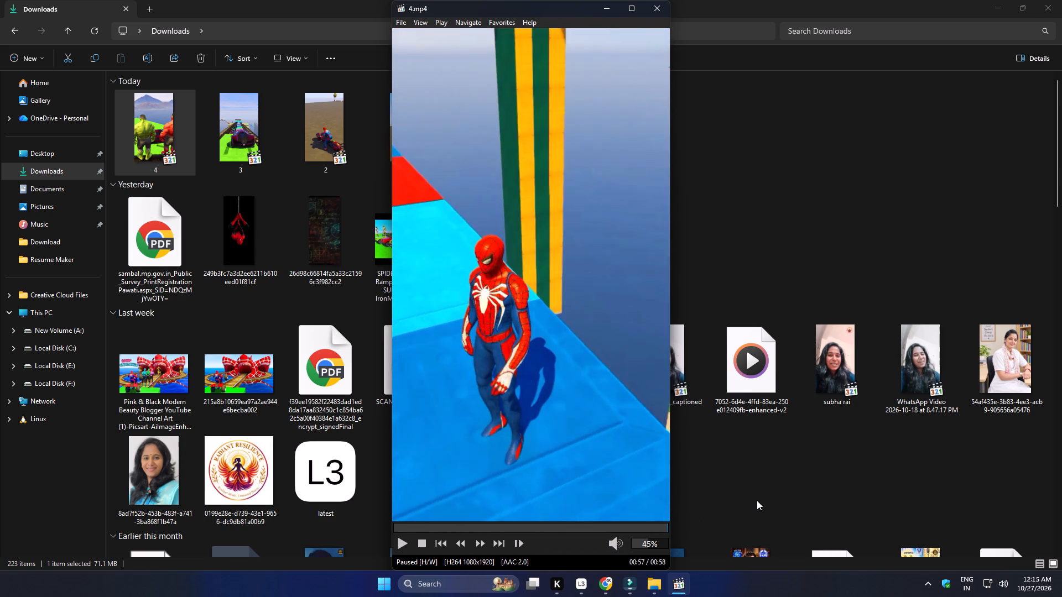
{"action": "left_click_drag", "start_coordinate": [664, 530], "coordinate": [655, 530]}
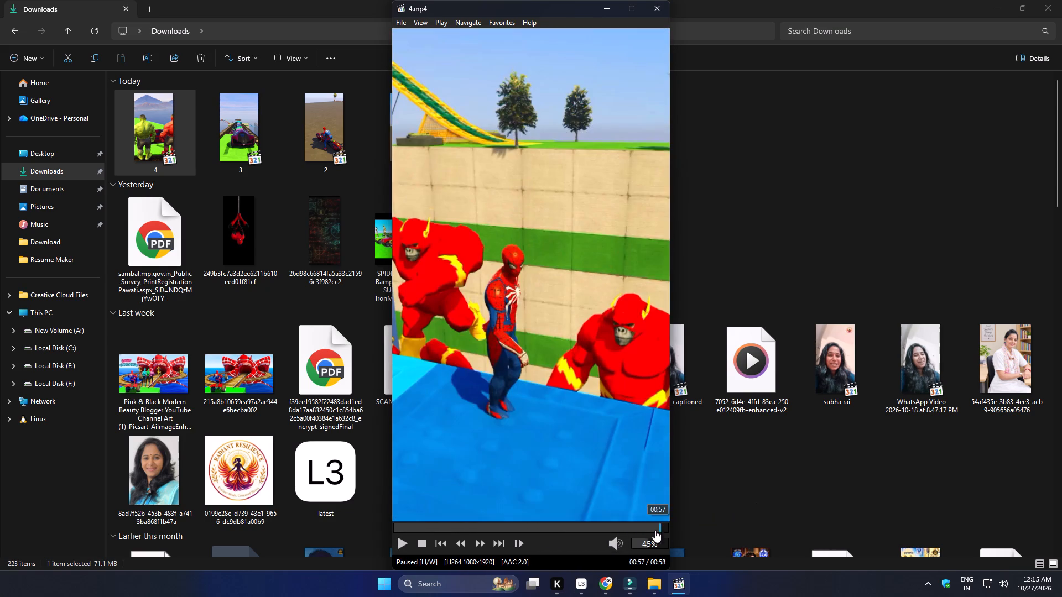
{"action": "left_click_drag", "start_coordinate": [655, 530], "coordinate": [657, 530]}
{"action": "left_click", "coordinate": [405, 544]}
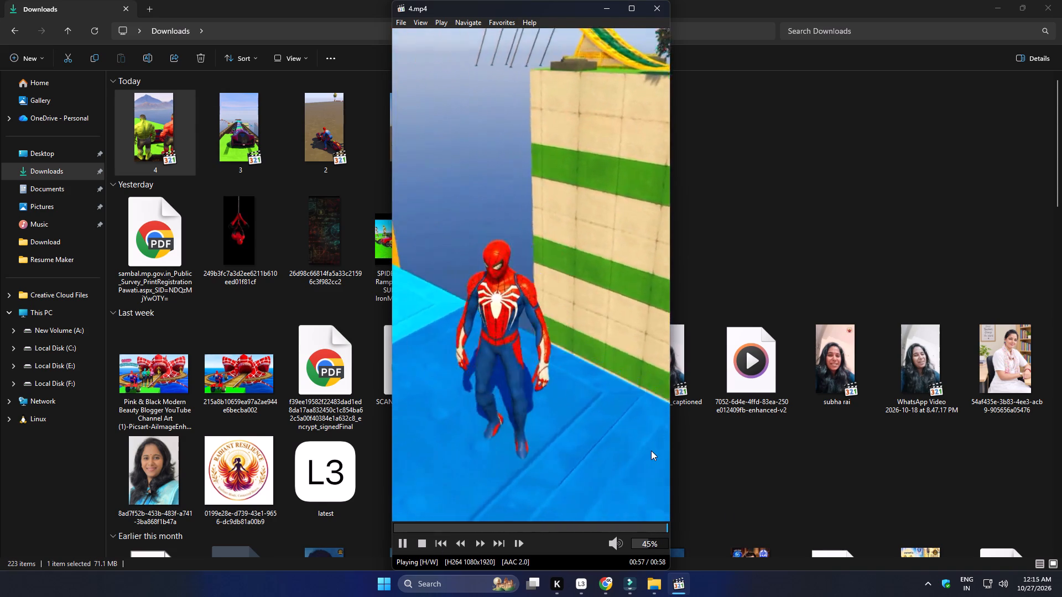
{"action": "left_click", "coordinate": [660, 5]}
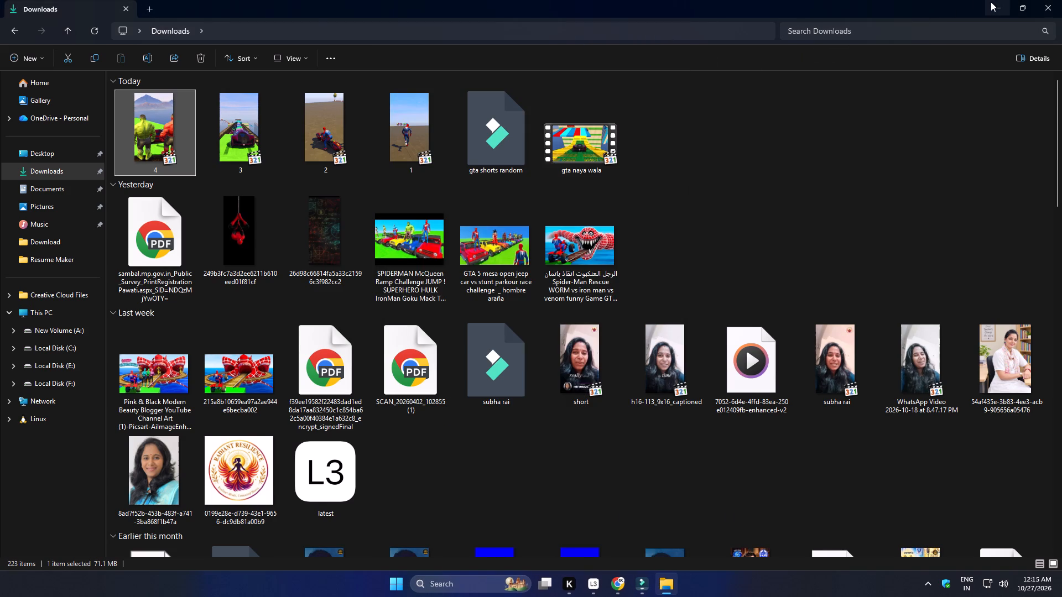
{"action": "left_click", "coordinate": [997, 3]}
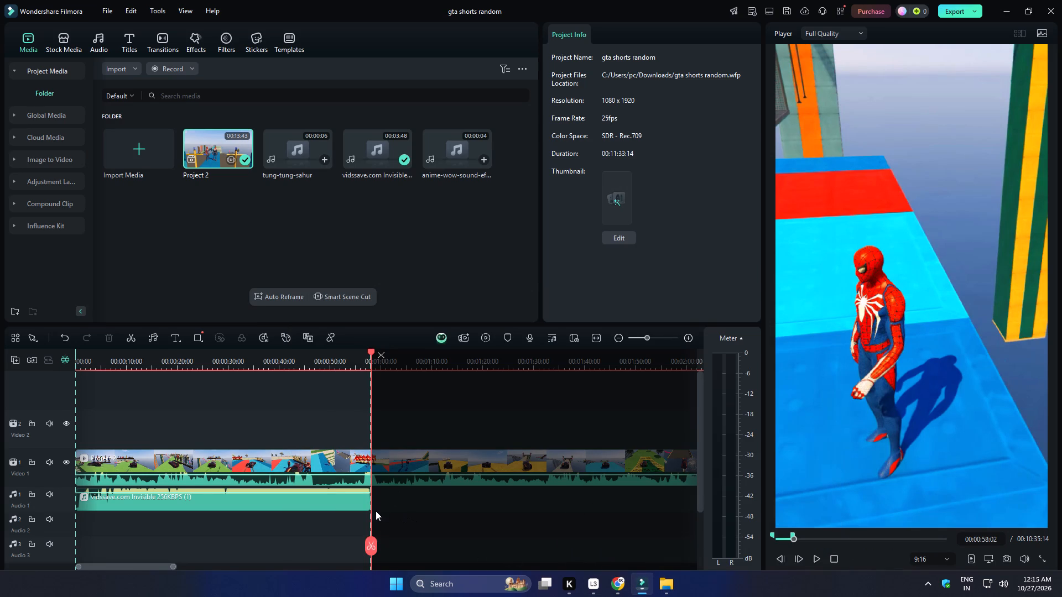
Scrub through the last few seconds before the end of the music clip to examine the Project 2 footage there.
{"action": "scroll", "coordinate": [381, 510], "scroll_direction": "up", "scroll_amount": 20, "text": "ctrl"}
{"action": "scroll", "coordinate": [381, 510], "scroll_direction": "up", "scroll_amount": 20, "text": "ctrl"}
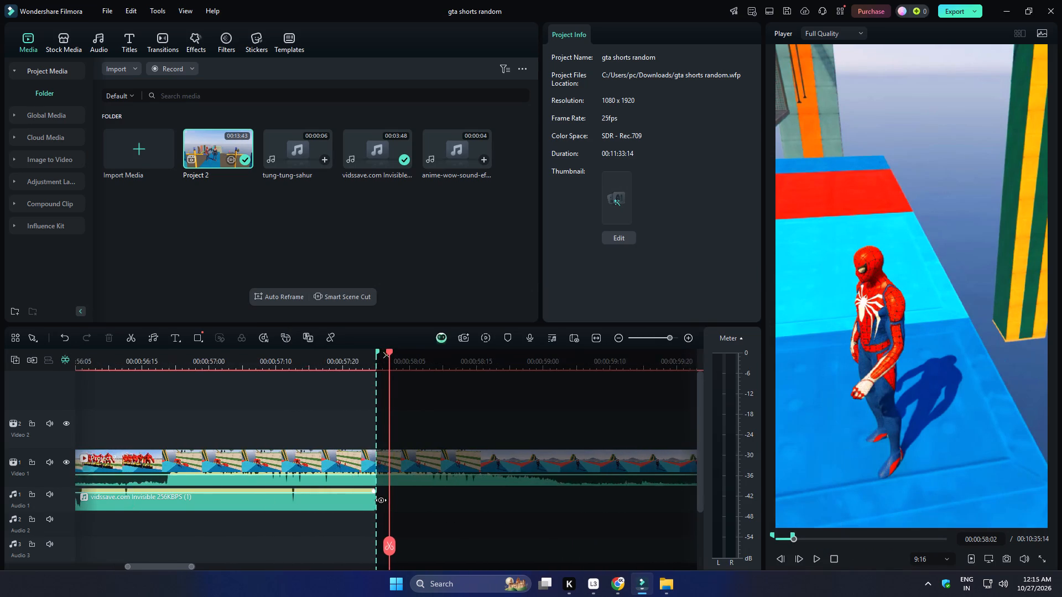
{"action": "scroll", "coordinate": [381, 501], "scroll_direction": "up", "scroll_amount": 3, "text": "ctrl"}
{"action": "left_click_drag", "start_coordinate": [381, 547], "coordinate": [330, 547]}
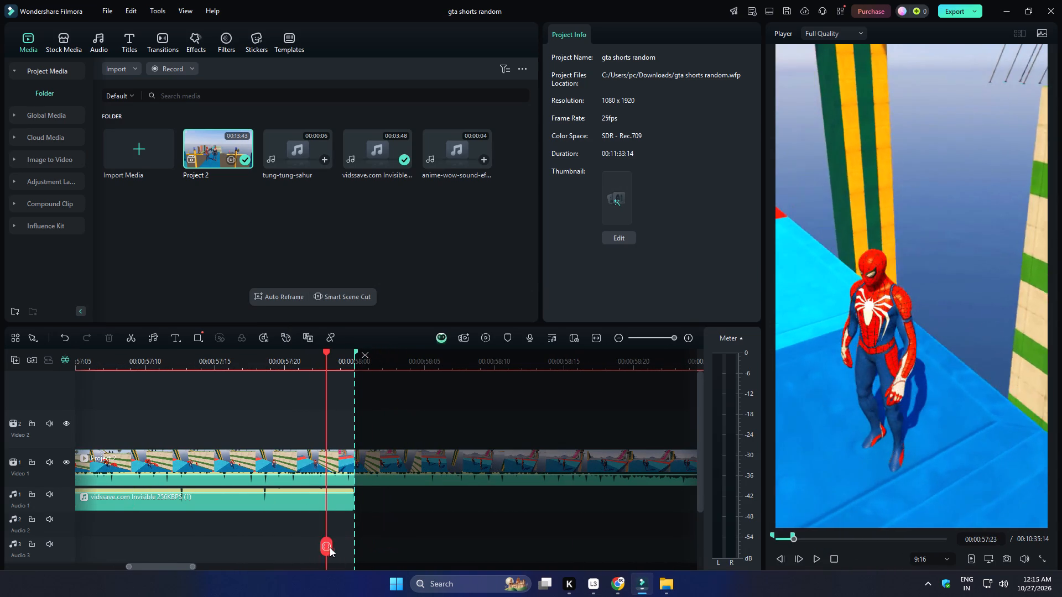
{"action": "left_click_drag", "start_coordinate": [330, 547], "coordinate": [19, 506]}
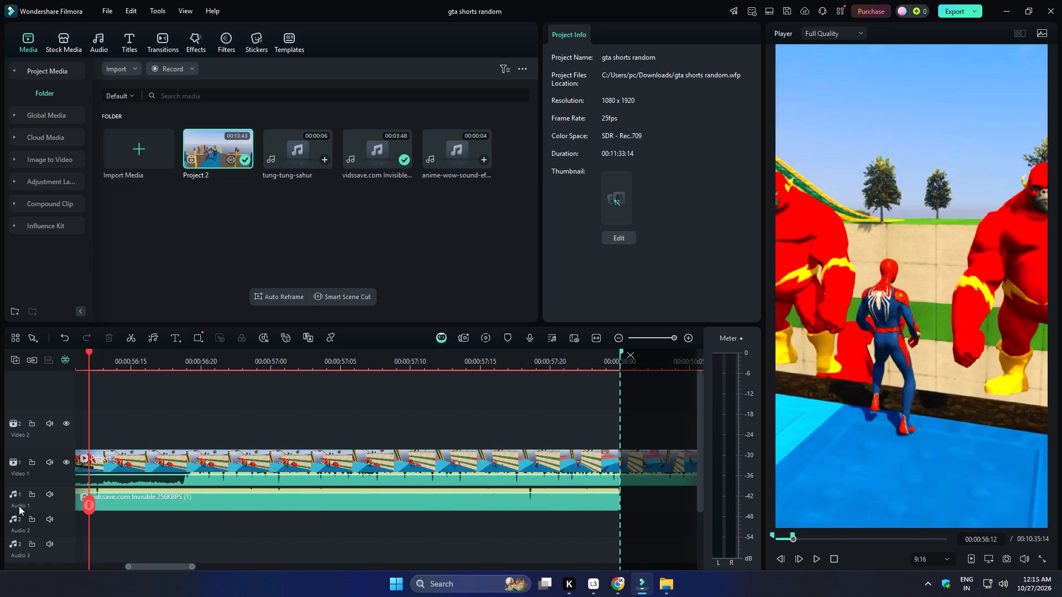
{"action": "left_click_drag", "start_coordinate": [19, 506], "coordinate": [436, 519]}
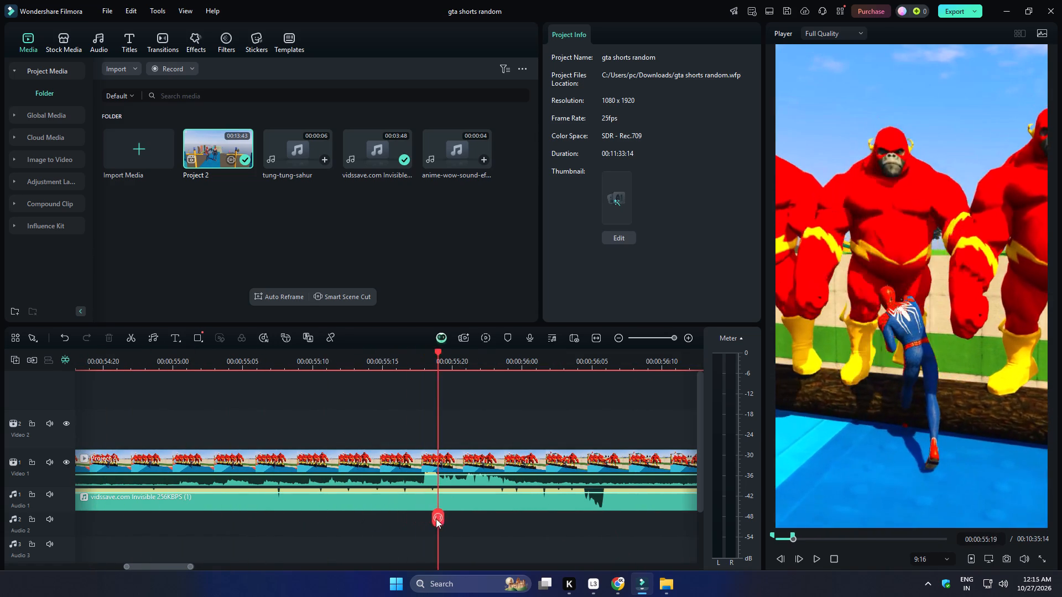
{"action": "left_click_drag", "start_coordinate": [436, 519], "coordinate": [19, 482]}
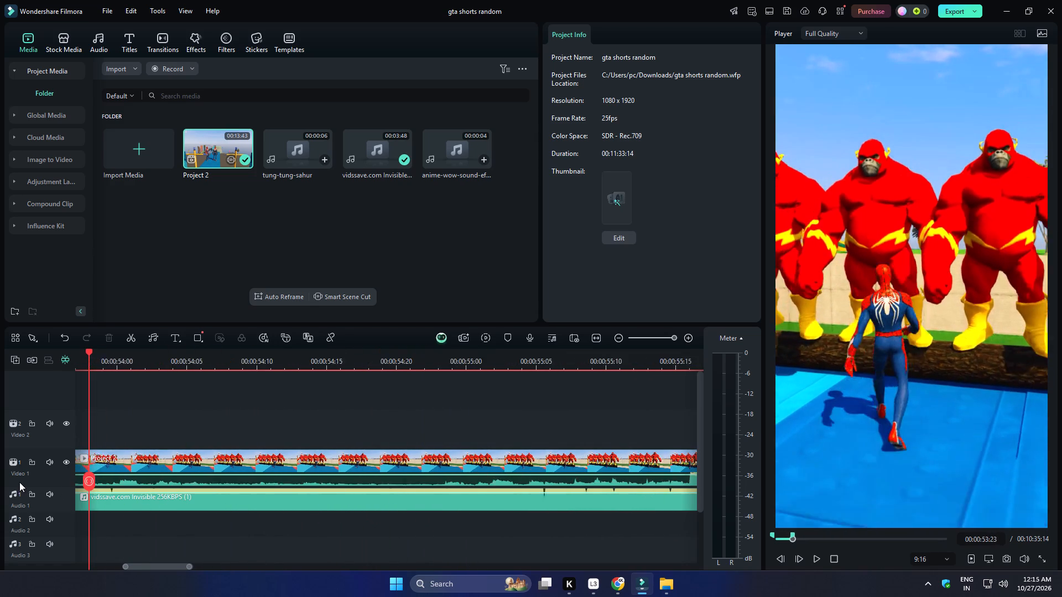
{"action": "left_click_drag", "start_coordinate": [19, 482], "coordinate": [770, 501]}
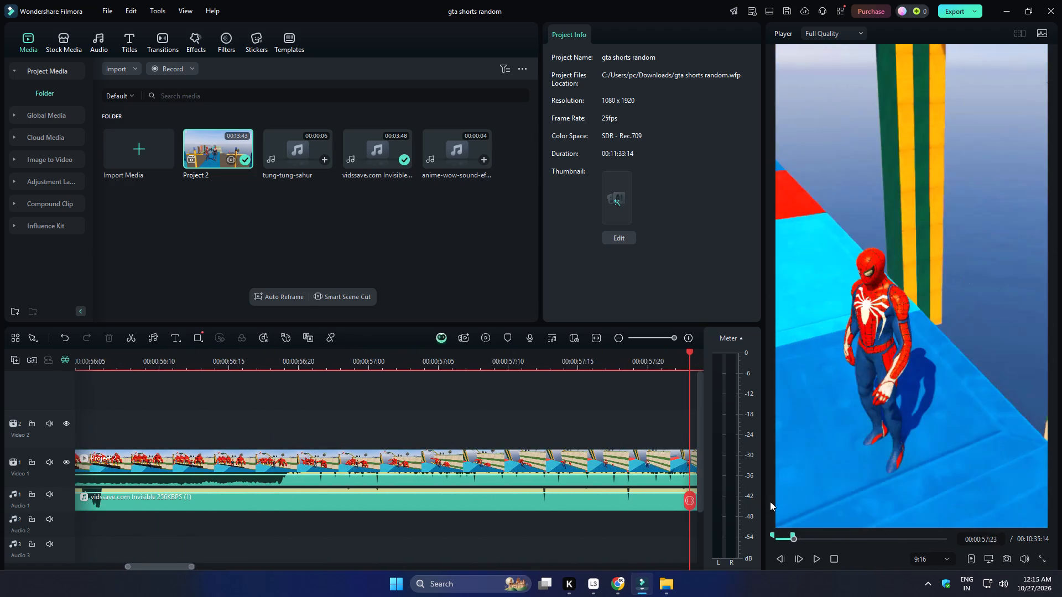
{"action": "left_click_drag", "start_coordinate": [770, 501], "coordinate": [801, 509]}
Align the playhead with the end of the music clip at 00:00:58:00 and split the Project 2 clip on Video 1 there.
{"action": "scroll", "coordinate": [550, 481], "scroll_direction": "down", "scroll_amount": 7, "text": "ctrl"}
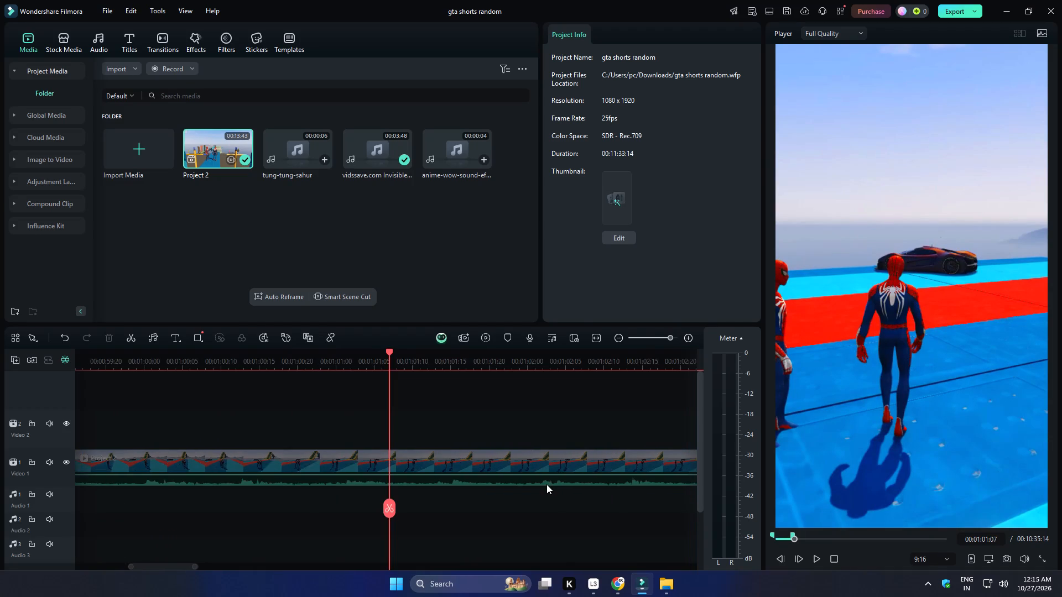
{"action": "scroll", "coordinate": [546, 484], "scroll_direction": "down", "scroll_amount": 15, "text": "ctrl"}
{"action": "scroll", "coordinate": [413, 517], "scroll_direction": "down", "scroll_amount": 6, "text": "ctrl"}
{"action": "left_click_drag", "start_coordinate": [388, 509], "coordinate": [358, 508]}
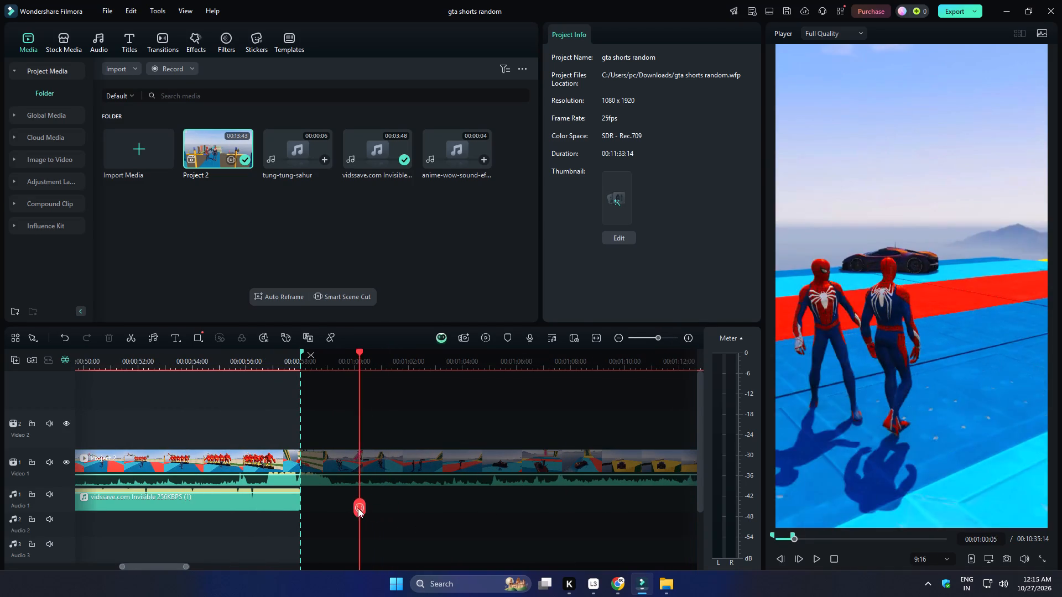
{"action": "left_click_drag", "start_coordinate": [358, 508], "coordinate": [264, 504]}
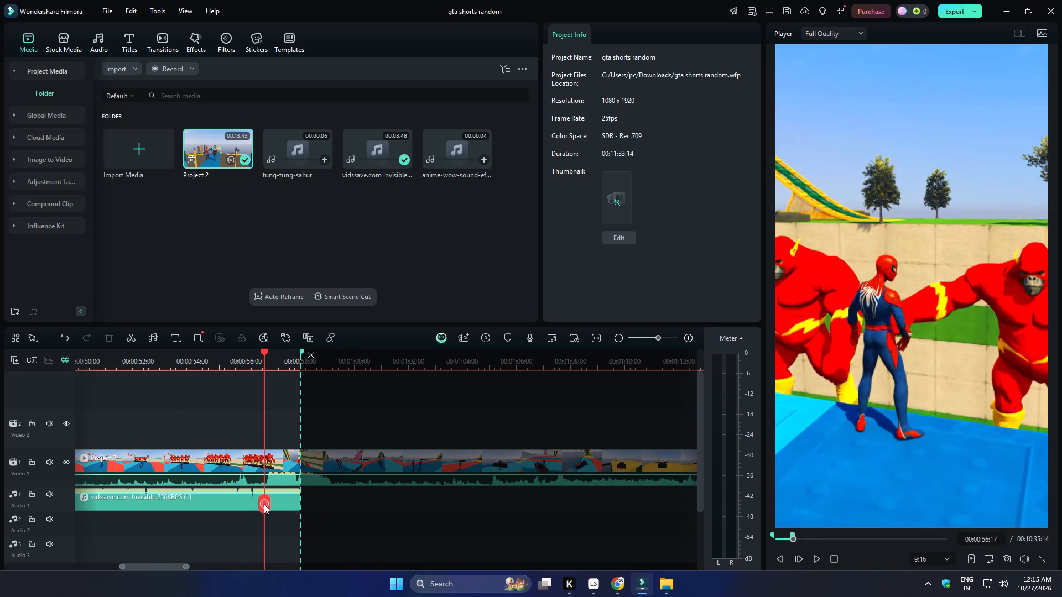
{"action": "left_click_drag", "start_coordinate": [264, 504], "coordinate": [267, 503]}
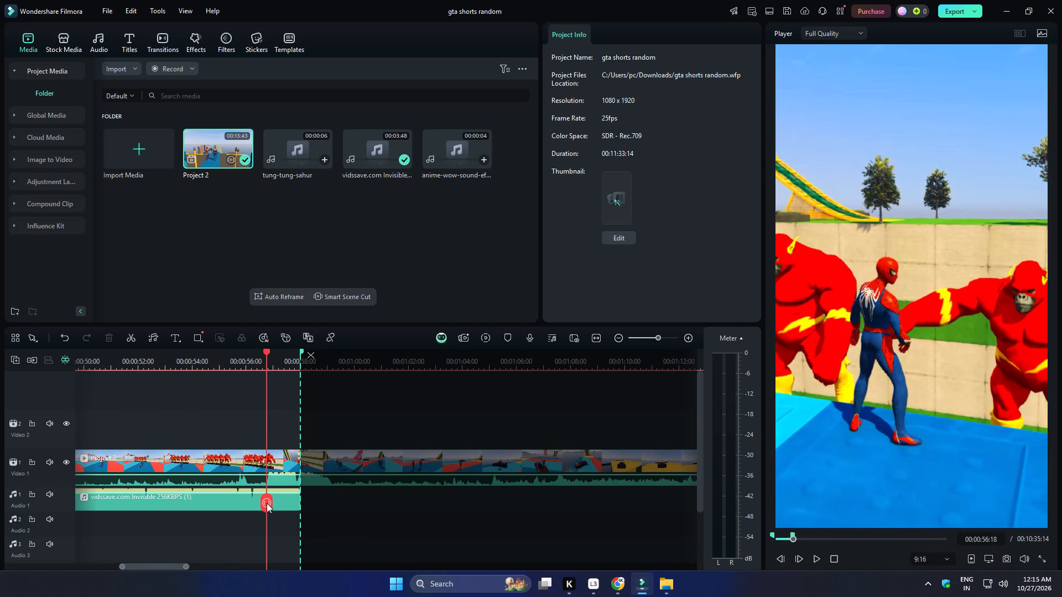
{"action": "left_click_drag", "start_coordinate": [267, 503], "coordinate": [300, 508]}
{"action": "scroll", "coordinate": [321, 509], "scroll_direction": "up", "scroll_amount": 9, "text": "ctrl"}
{"action": "scroll", "coordinate": [322, 509], "scroll_direction": "up", "scroll_amount": 20, "text": "ctrl"}
{"action": "scroll", "coordinate": [322, 509], "scroll_direction": "up", "scroll_amount": 11, "text": "ctrl"}
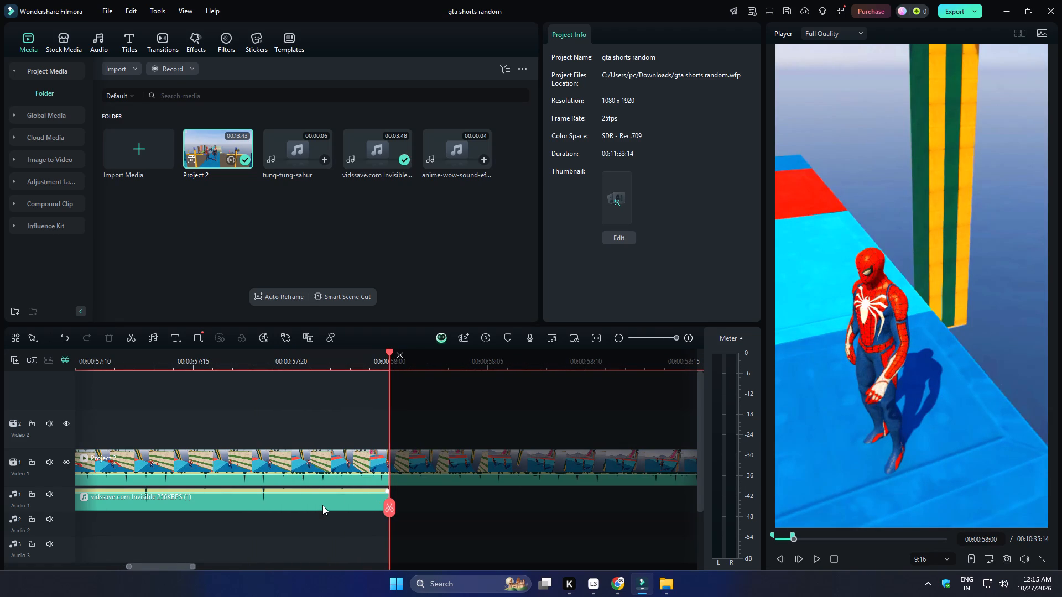
{"action": "scroll", "coordinate": [322, 505], "scroll_direction": "up", "scroll_amount": 8, "text": "ctrl"}
{"action": "left_click_drag", "start_coordinate": [391, 504], "coordinate": [392, 511]}
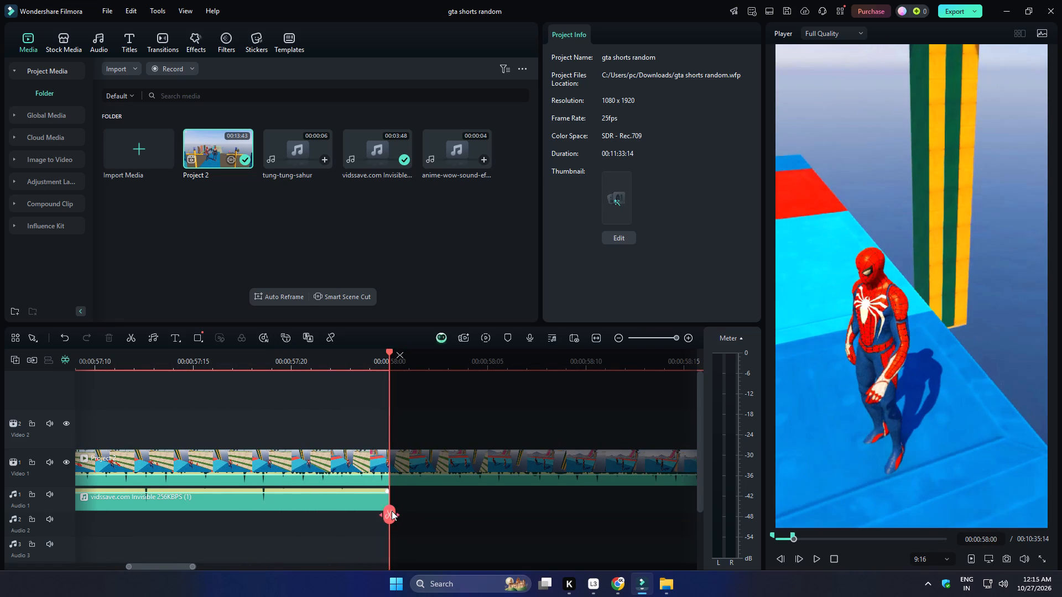
Split the Project 2 clip on Video 1 at 00:00:58:00 and delete the section before the split.
{"action": "left_click", "coordinate": [392, 511]}
{"action": "left_click", "coordinate": [355, 470]}
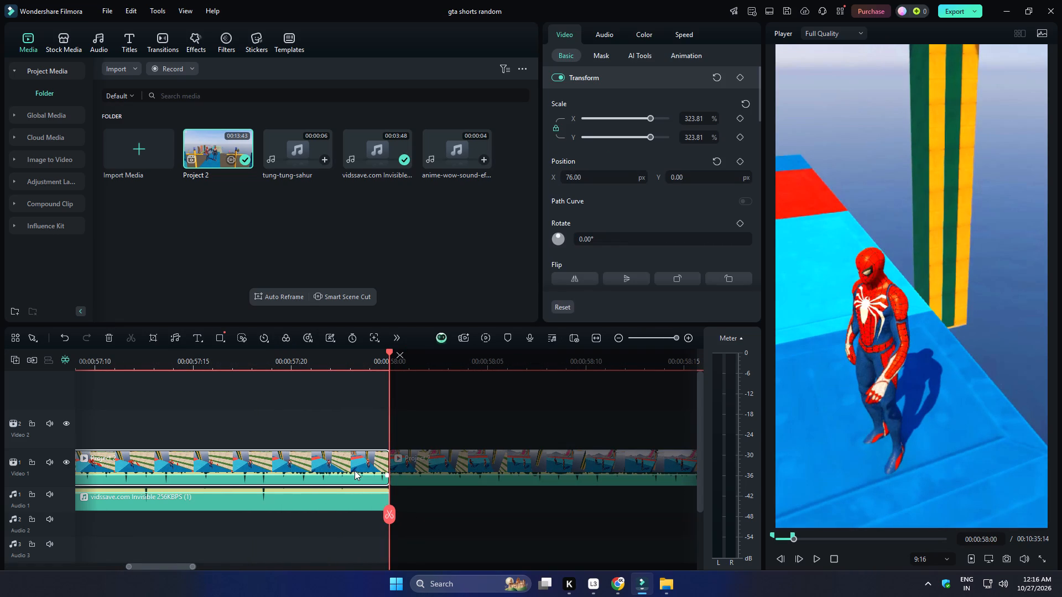
{"action": "key", "text": "Delete"}
Move the remaining Project 2 clip on Video 1 back to the very start of the timeline.
{"action": "left_click_drag", "start_coordinate": [439, 462], "coordinate": [0, 455]}
{"action": "scroll", "coordinate": [266, 465], "scroll_direction": "down", "scroll_amount": 8, "text": "ctrl"}
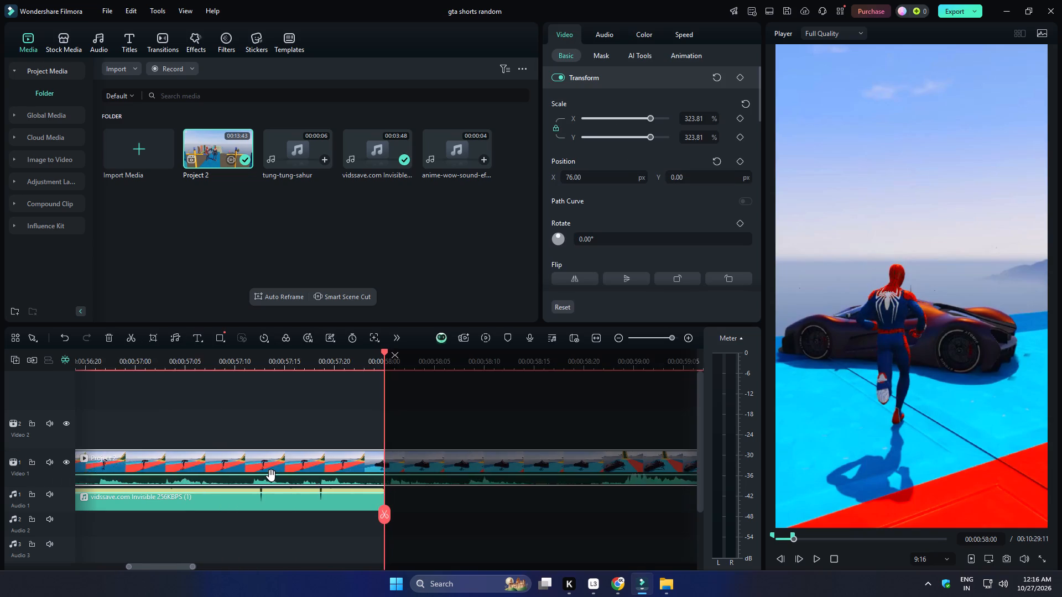
{"action": "scroll", "coordinate": [271, 475], "scroll_direction": "down", "scroll_amount": 20, "text": "ctrl"}
{"action": "scroll", "coordinate": [271, 475], "scroll_direction": "down", "scroll_amount": 13, "text": "ctrl"}
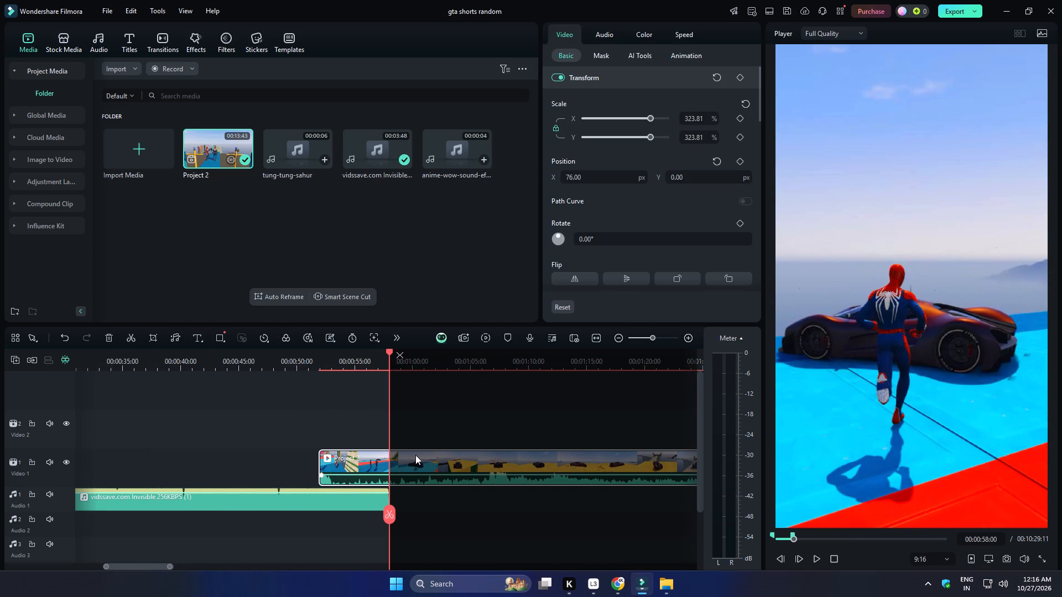
{"action": "scroll", "coordinate": [410, 463], "scroll_direction": "down", "scroll_amount": 10, "text": "ctrl"}
{"action": "left_click_drag", "start_coordinate": [414, 462], "coordinate": [284, 465]}
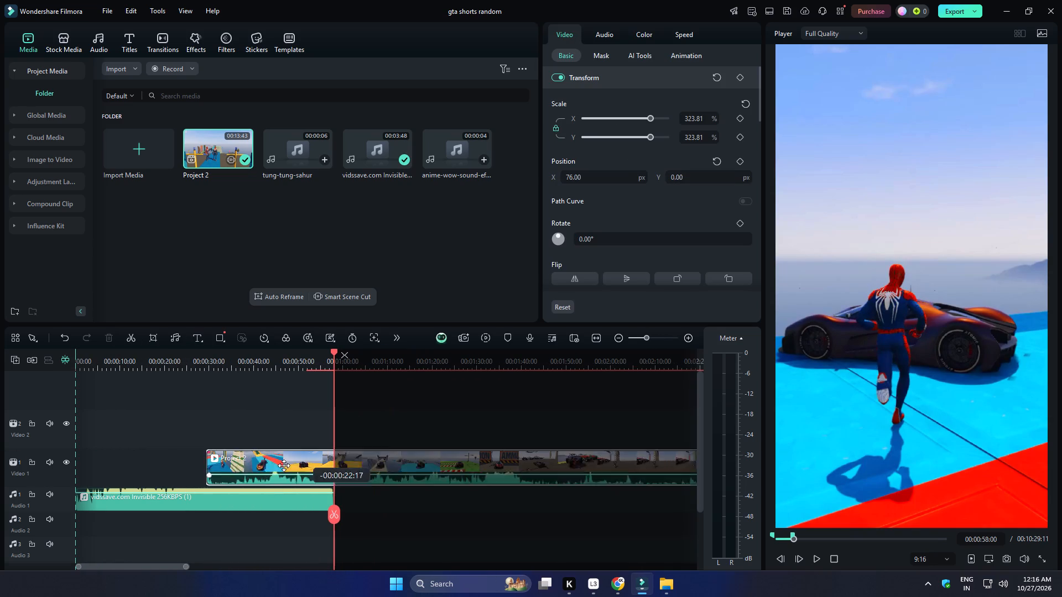
{"action": "left_click_drag", "start_coordinate": [284, 465], "coordinate": [101, 469]}
Split the Project 2 clip on Video 1 at the end of the music clip, at 00:00:58:00.
{"action": "scroll", "coordinate": [340, 506], "scroll_direction": "up", "scroll_amount": 5, "text": "ctrl"}
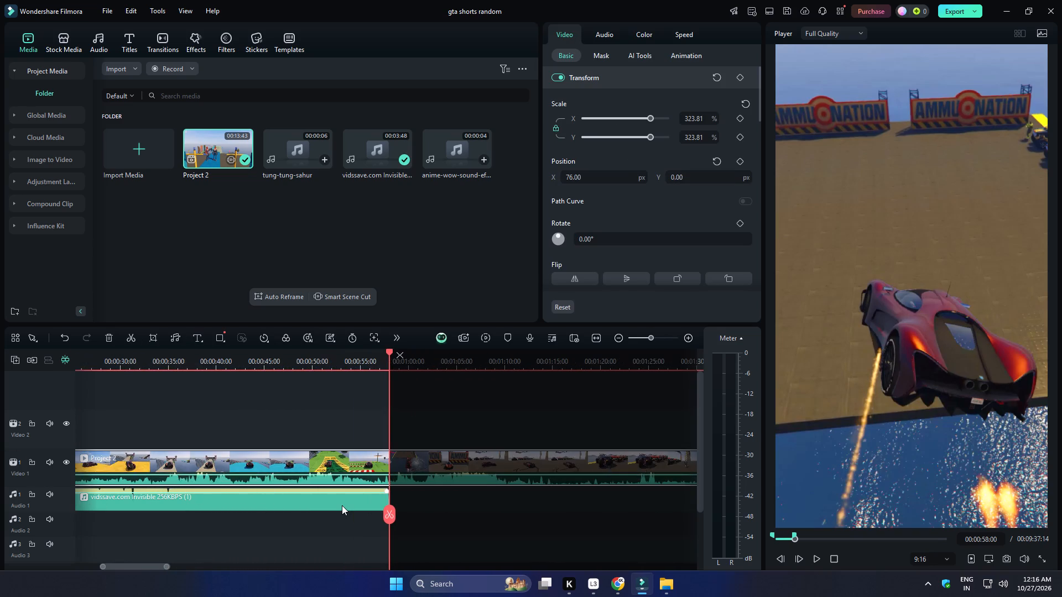
{"action": "scroll", "coordinate": [342, 505], "scroll_direction": "up", "scroll_amount": 20, "text": "ctrl"}
{"action": "scroll", "coordinate": [342, 505], "scroll_direction": "up", "scroll_amount": 2, "text": "ctrl"}
{"action": "scroll", "coordinate": [398, 506], "scroll_direction": "down", "scroll_amount": 19, "text": "ctrl"}
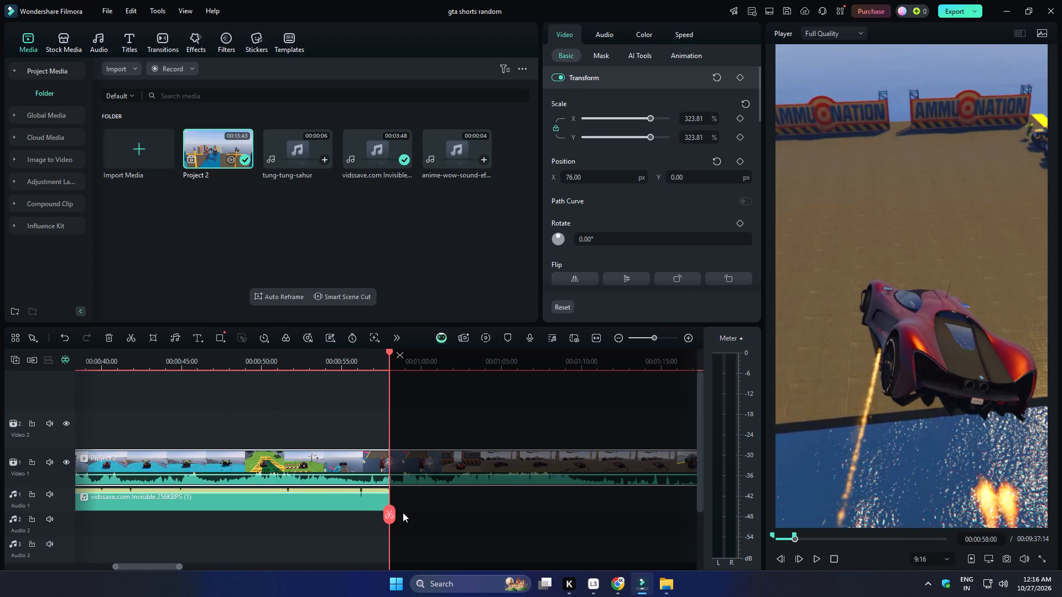
{"action": "scroll", "coordinate": [403, 512], "scroll_direction": "down", "scroll_amount": 10, "text": "ctrl"}
{"action": "left_click", "coordinate": [296, 521]}
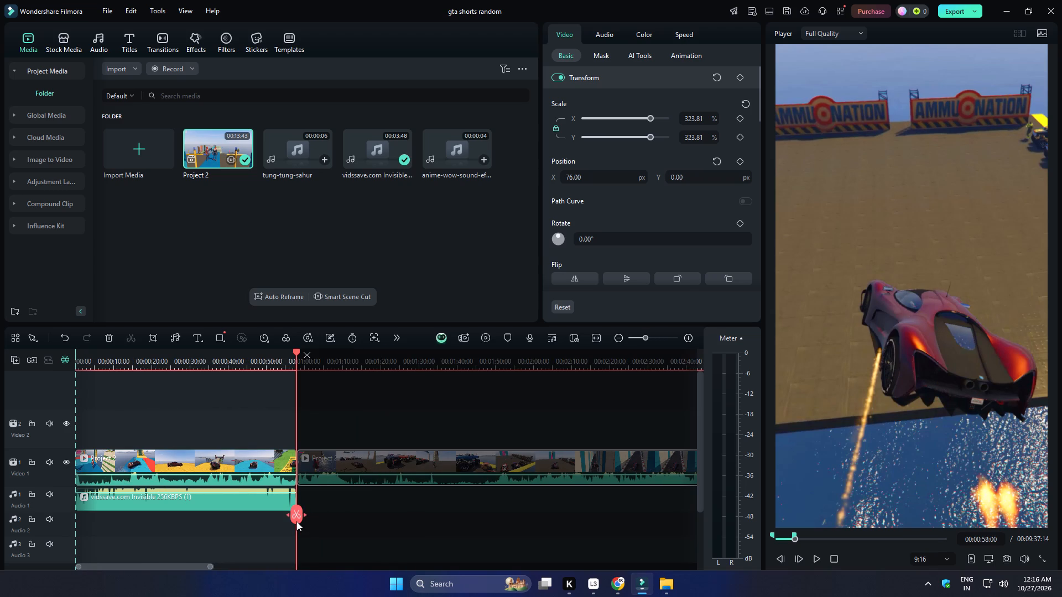
Export the 58-second range to the Downloads folder as an MP4 named 5 with Higher quality.
{"action": "left_click", "coordinate": [959, 10]}
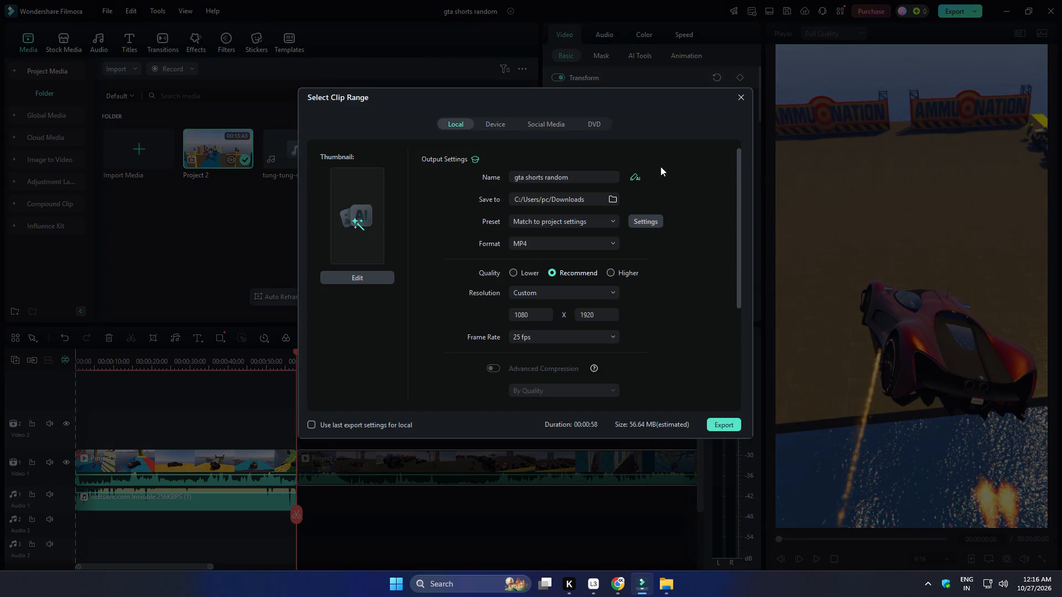
{"action": "left_click_drag", "start_coordinate": [599, 179], "coordinate": [471, 181]}
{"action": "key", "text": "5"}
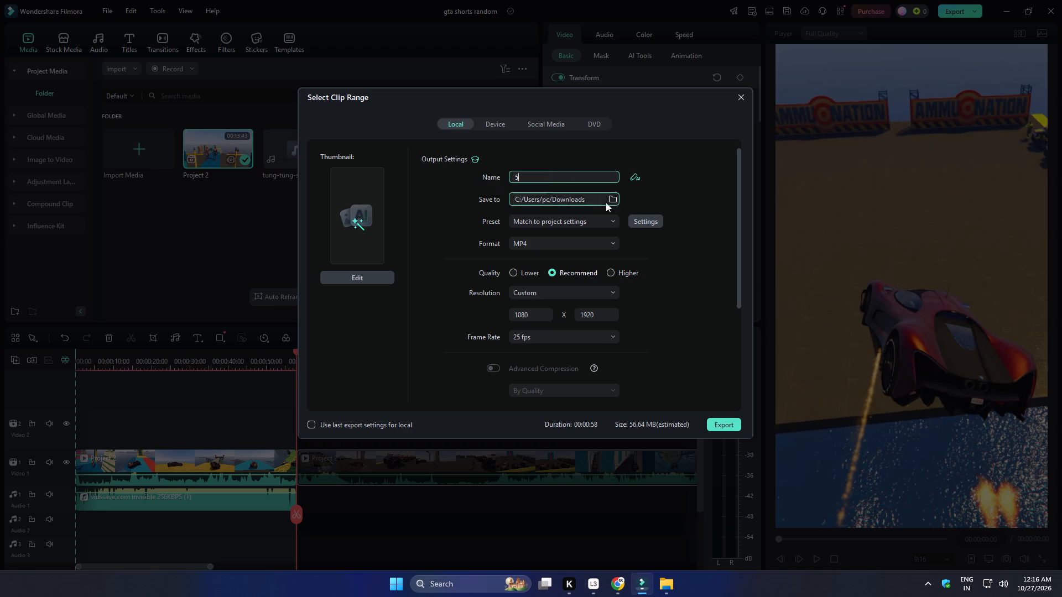
{"action": "left_click", "coordinate": [610, 274]}
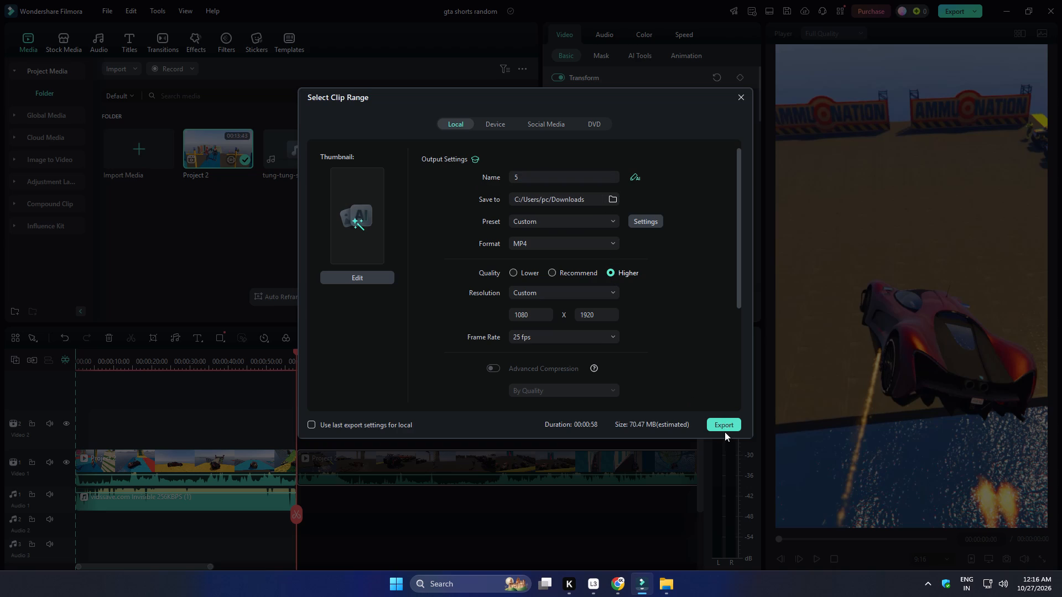
{"action": "left_click", "coordinate": [725, 426]}
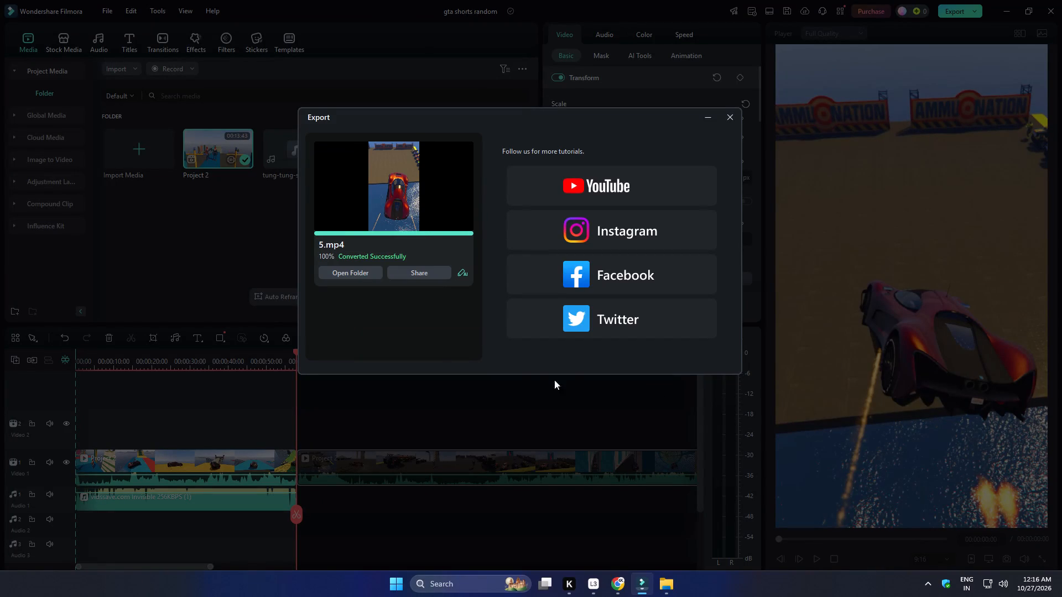
Close the export window for 5.mp4.
{"action": "left_click", "coordinate": [728, 114]}
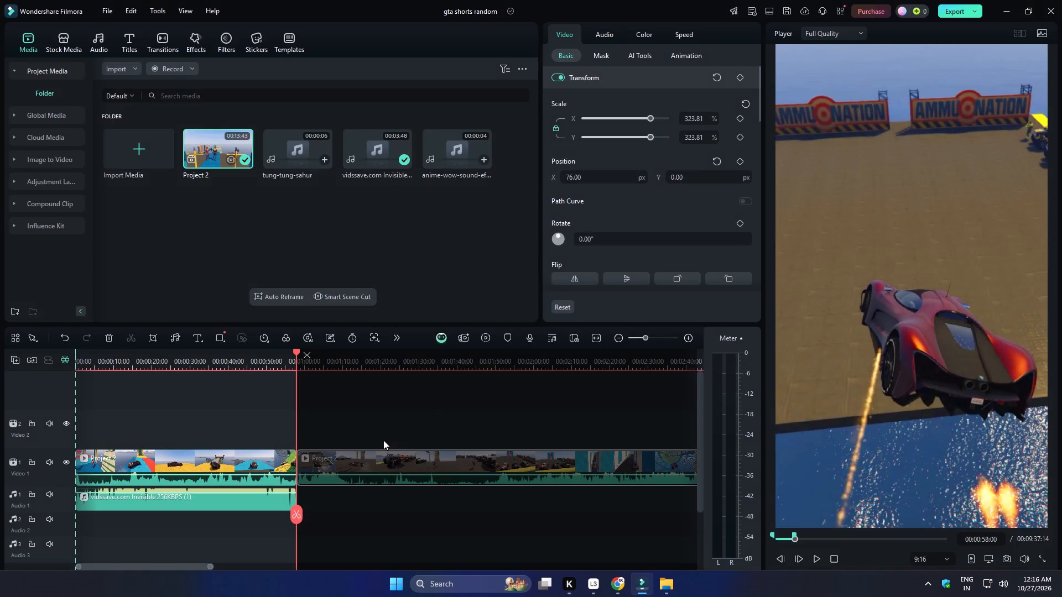
Delete the segment exported as 5 and move the remaining Project 2 clip to the start of Video 1.
{"action": "left_click", "coordinate": [252, 457]}
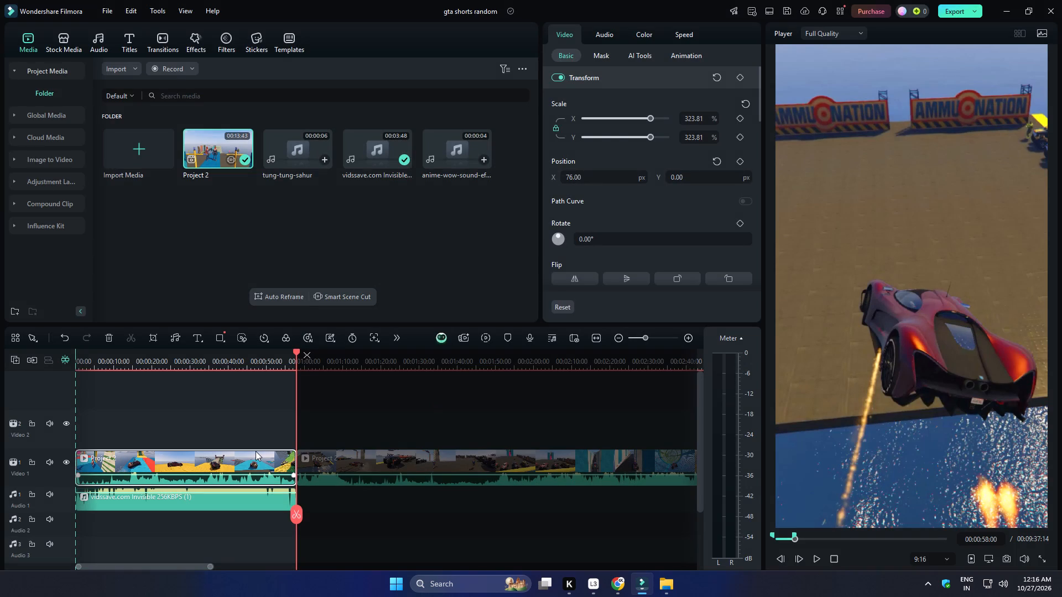
{"action": "key", "text": "Delete"}
{"action": "left_click_drag", "start_coordinate": [349, 455], "coordinate": [9, 462]}
Split the Project 2 clip on Video 1 at 00:00:58:00, the end of the music clip.
{"action": "left_click", "coordinate": [293, 512]}
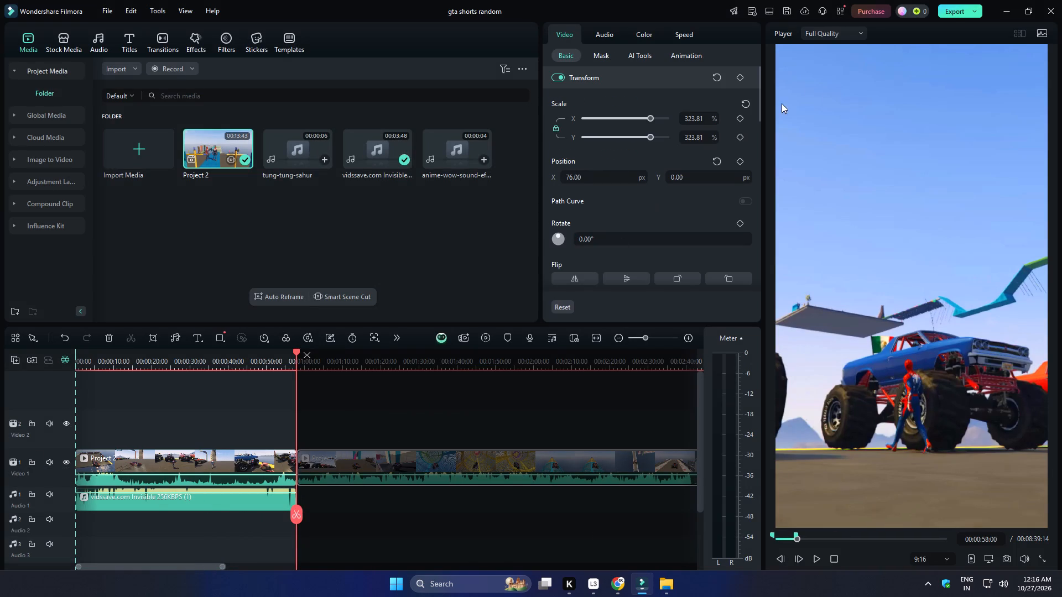
Export the marked range as an MP4 named 6 at Higher quality, and close the export window when done.
{"action": "left_click", "coordinate": [955, 16]}
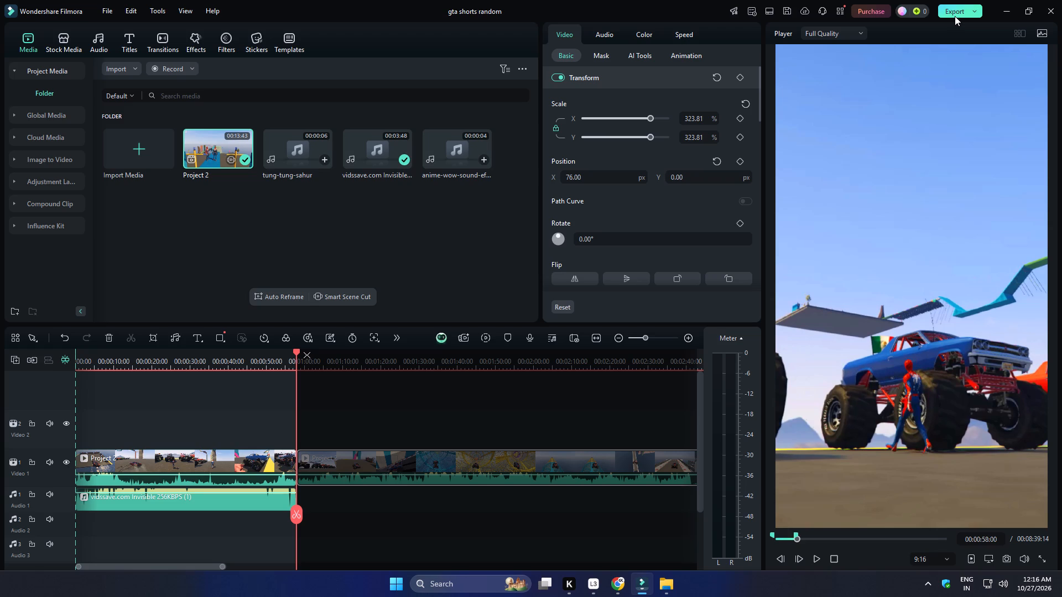
{"action": "left_click_drag", "start_coordinate": [589, 182], "coordinate": [466, 171]}
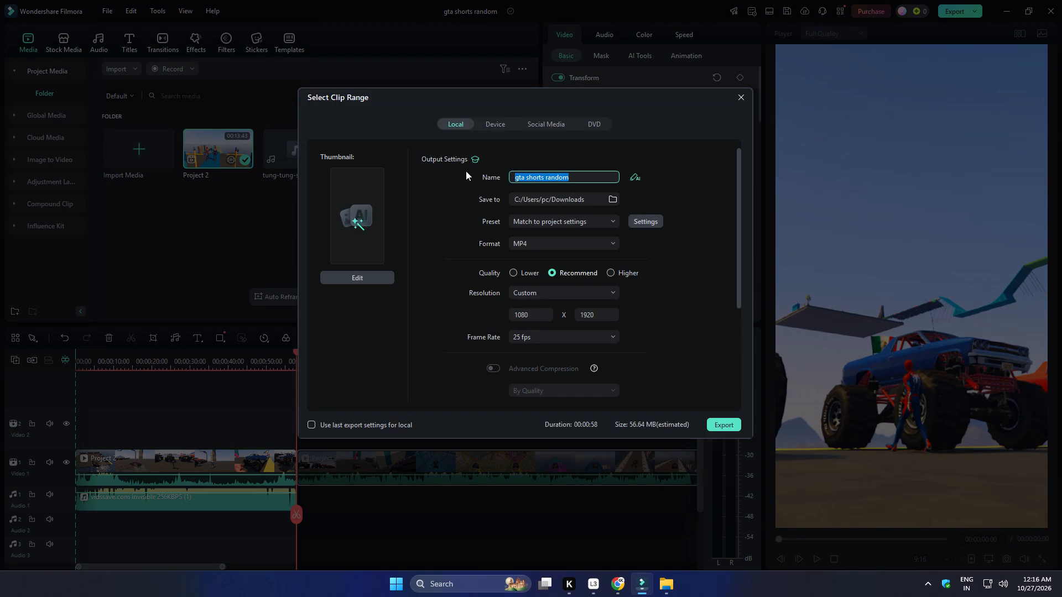
{"action": "key", "text": "6"}
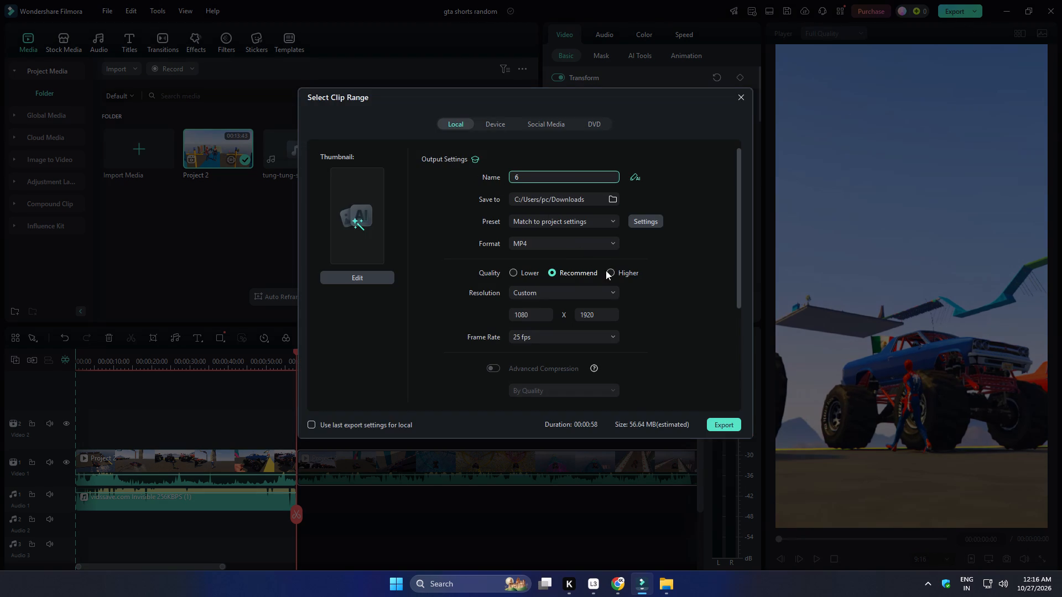
{"action": "left_click", "coordinate": [608, 271]}
{"action": "left_click", "coordinate": [712, 422]}
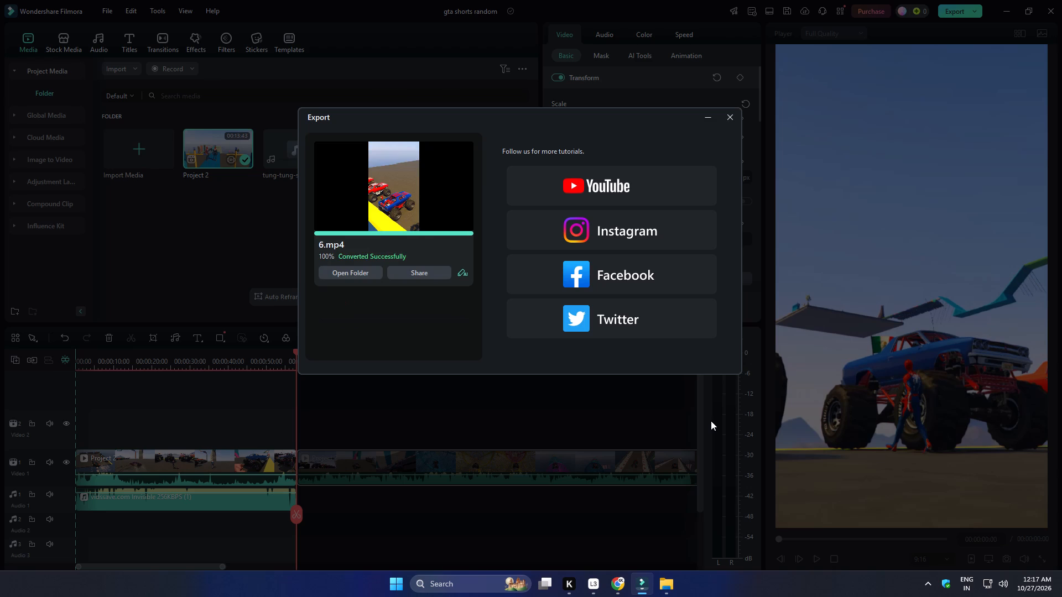
{"action": "left_click", "coordinate": [732, 117]}
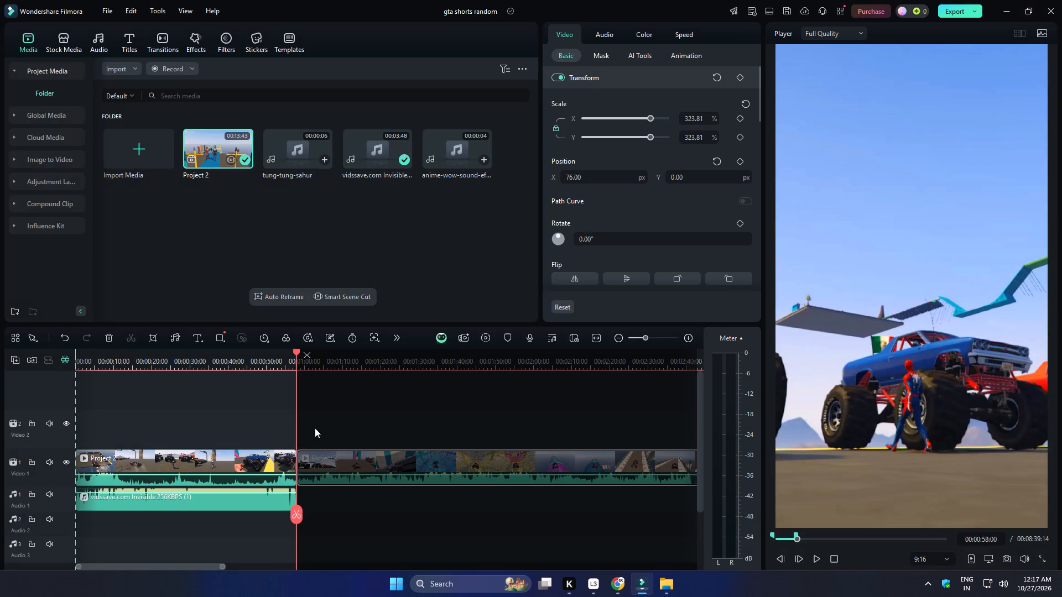
Delete the segment exported as 6 and move the remaining Project 2 clip to the start of Video 1.
{"action": "left_click", "coordinate": [267, 473]}
{"action": "key", "text": "Delete"}
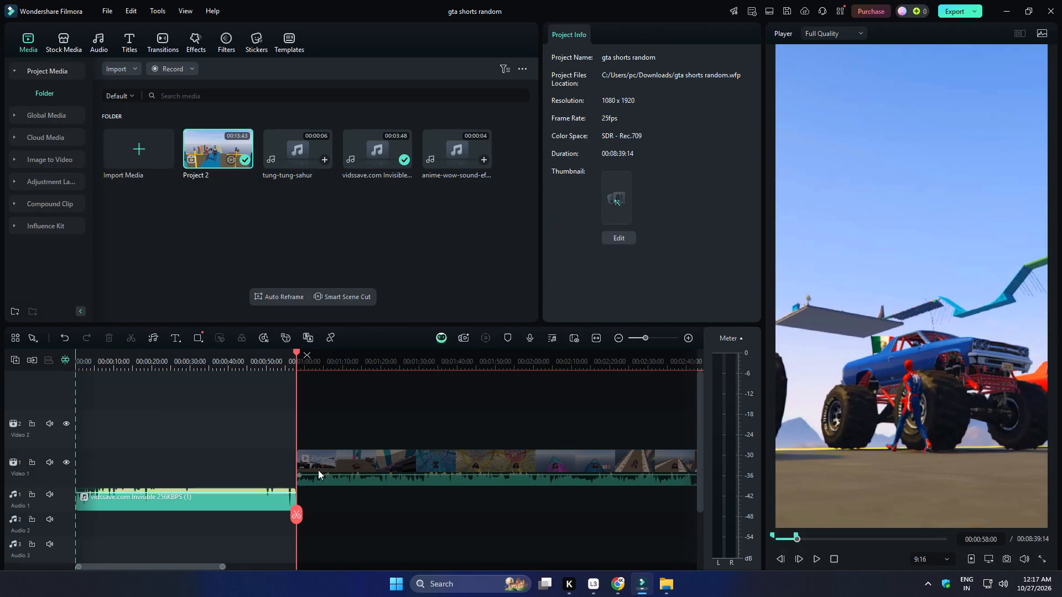
{"action": "left_click_drag", "start_coordinate": [377, 460], "coordinate": [6, 476]}
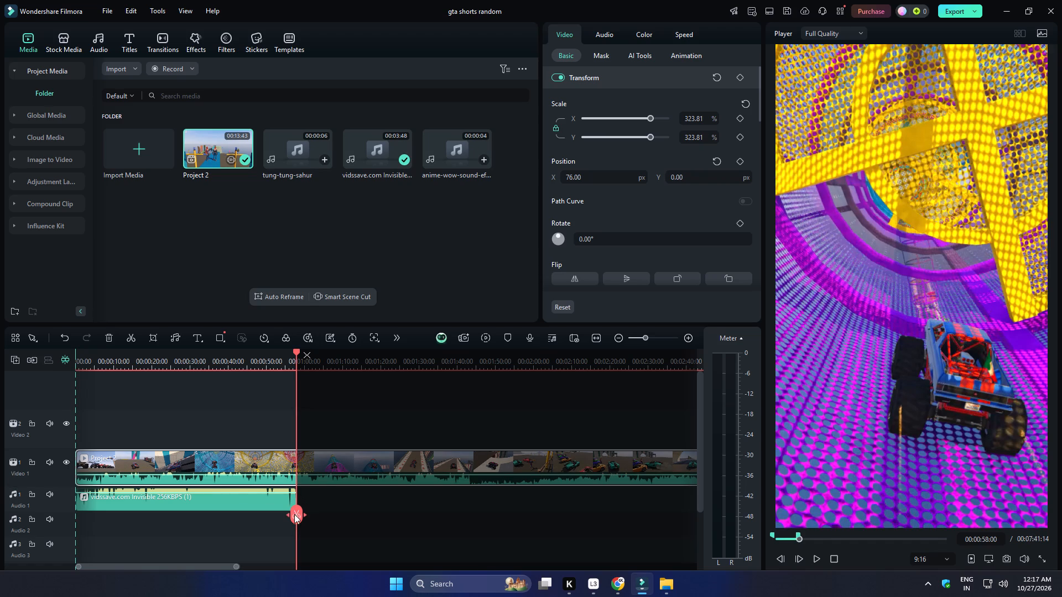
Split the moved Project 2 clip on Video 1 at 00:00:58:00, where the music clip ends.
{"action": "left_click", "coordinate": [297, 517]}
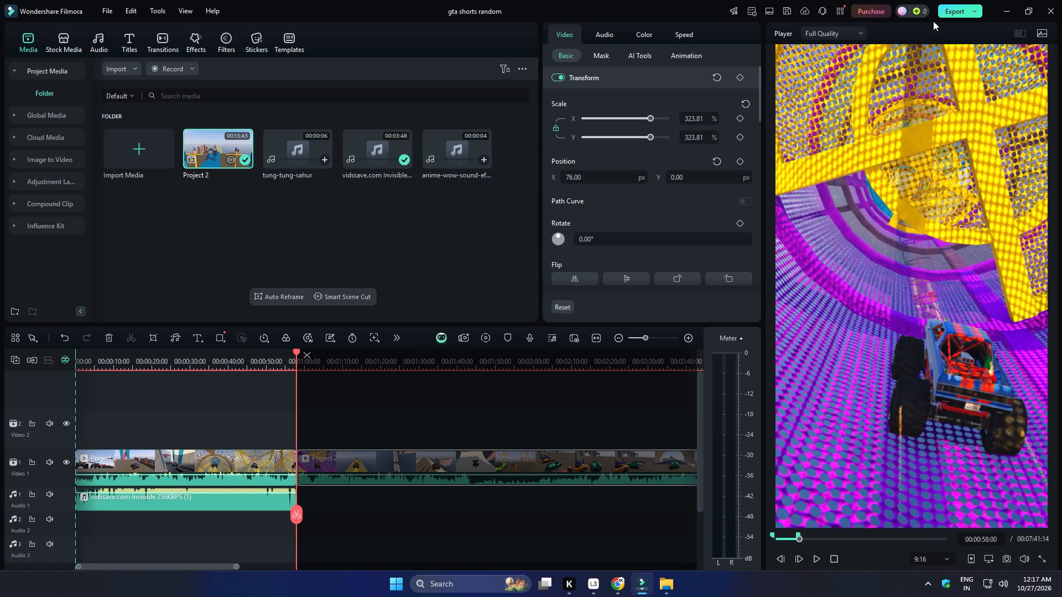
Export the marked range as an MP4 named 7 at Higher quality, and close the export window when done.
{"action": "left_click", "coordinate": [950, 4]}
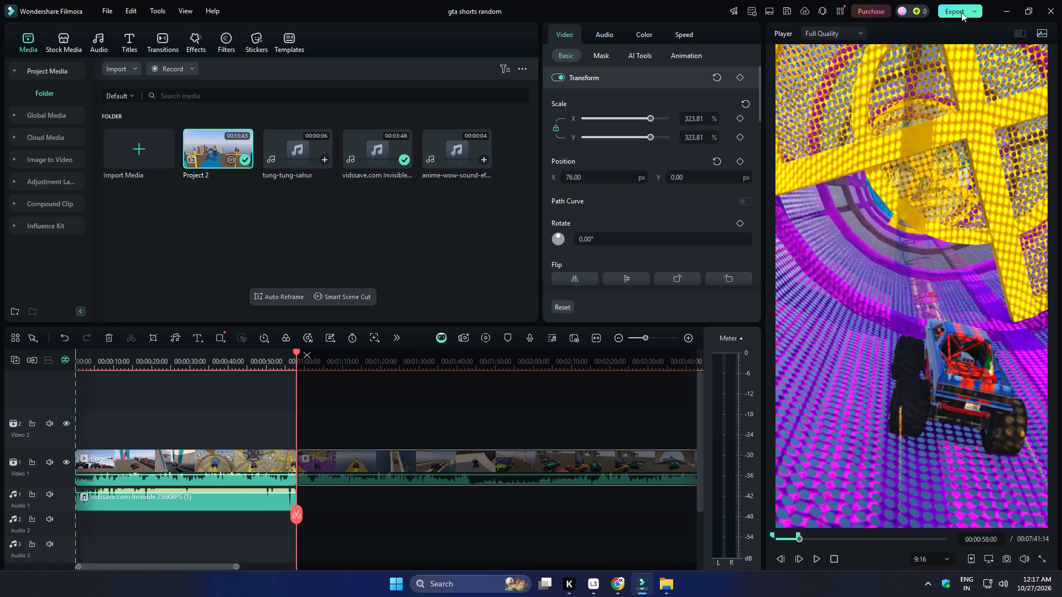
{"action": "left_click_drag", "start_coordinate": [591, 175], "coordinate": [483, 177]}
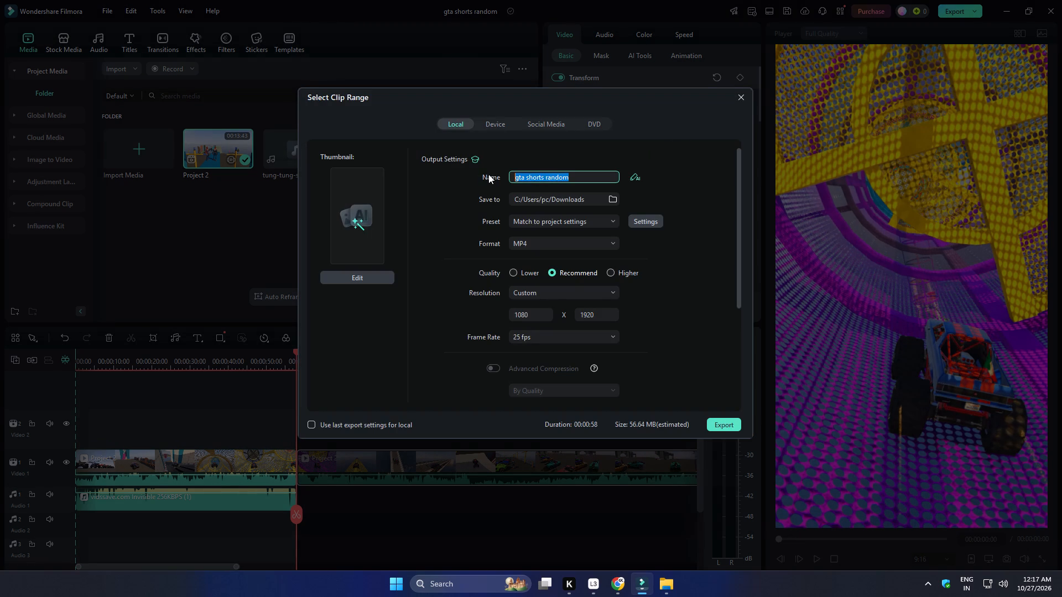
{"action": "key", "text": "7"}
{"action": "left_click", "coordinate": [613, 272]}
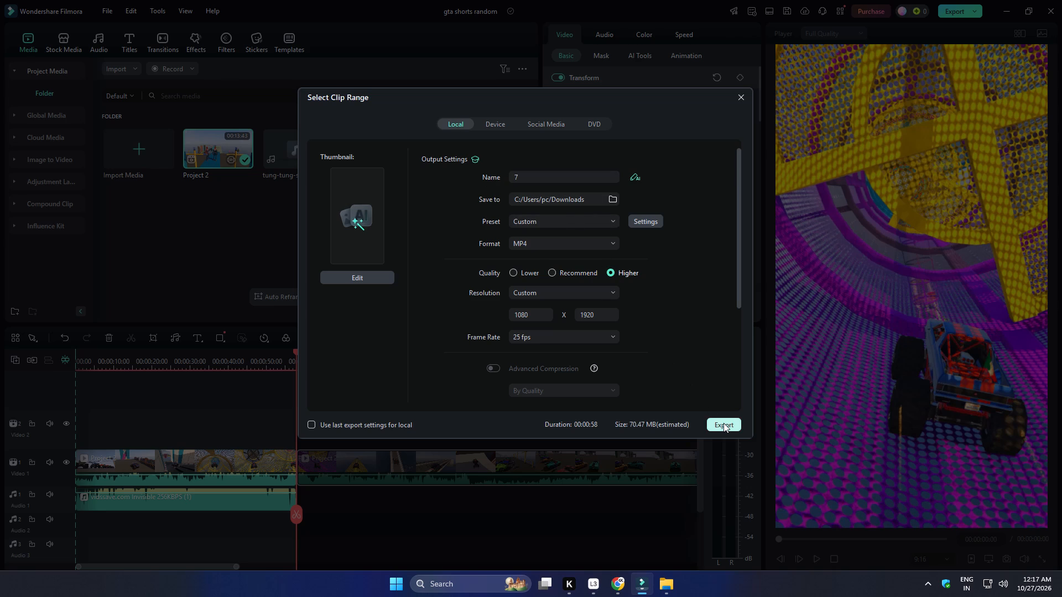
{"action": "left_click", "coordinate": [723, 423]}
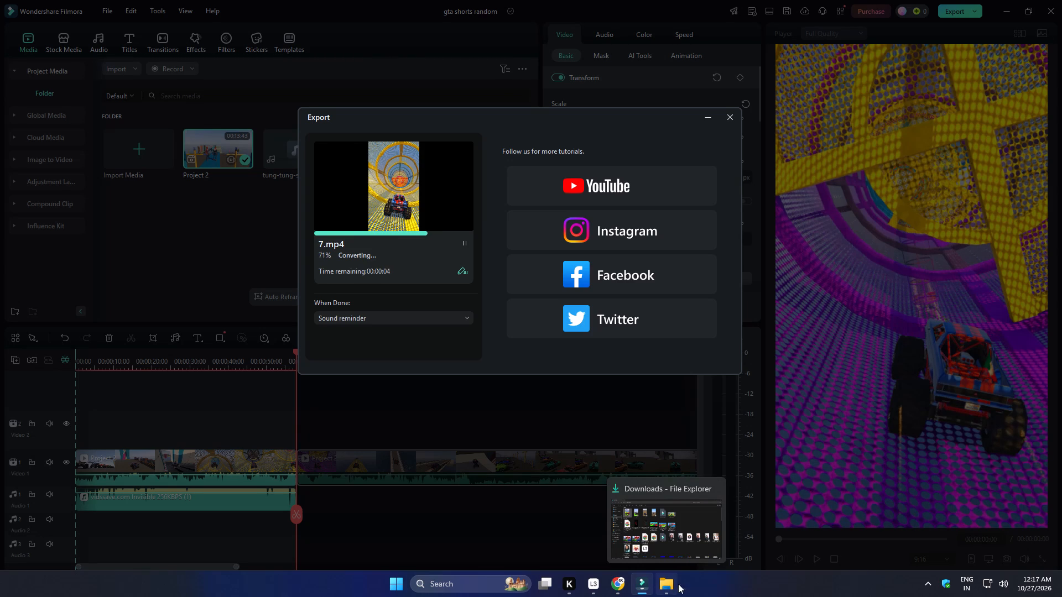
{"action": "left_click", "coordinate": [733, 121]}
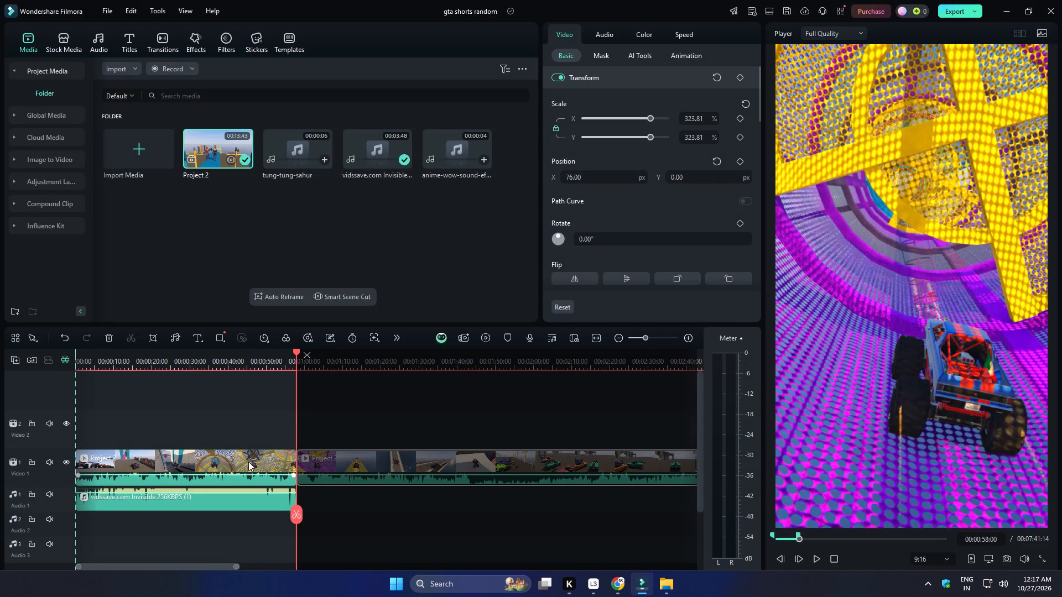
Delete the segment exported as 7 and move the remaining Project 2 clip to the start of Video 1.
{"action": "left_click", "coordinate": [248, 462]}
{"action": "key", "text": "Delete"}
{"action": "left_click_drag", "start_coordinate": [380, 461], "coordinate": [0, 474]}
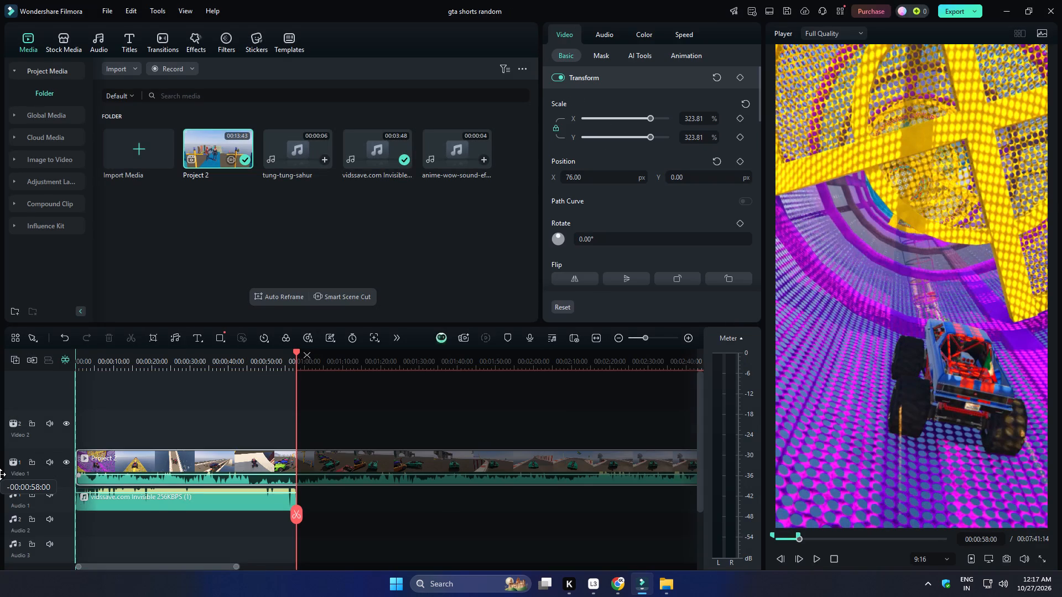
{"action": "left_click_drag", "start_coordinate": [0, 474], "coordinate": [0, 475]}
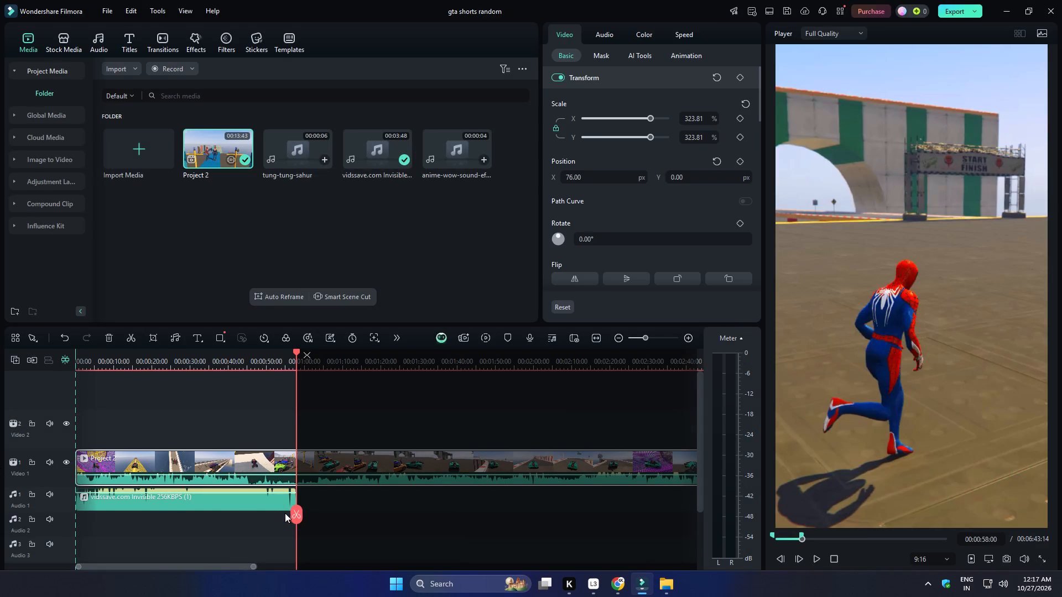
Split the moved Project 2 clip at 00:00:58:00, where the music clip ends, and save the project.
{"action": "left_click_drag", "start_coordinate": [296, 462], "coordinate": [228, 468]}
{"action": "left_click", "coordinate": [292, 509]}
{"action": "key", "text": "ctrl+s"}
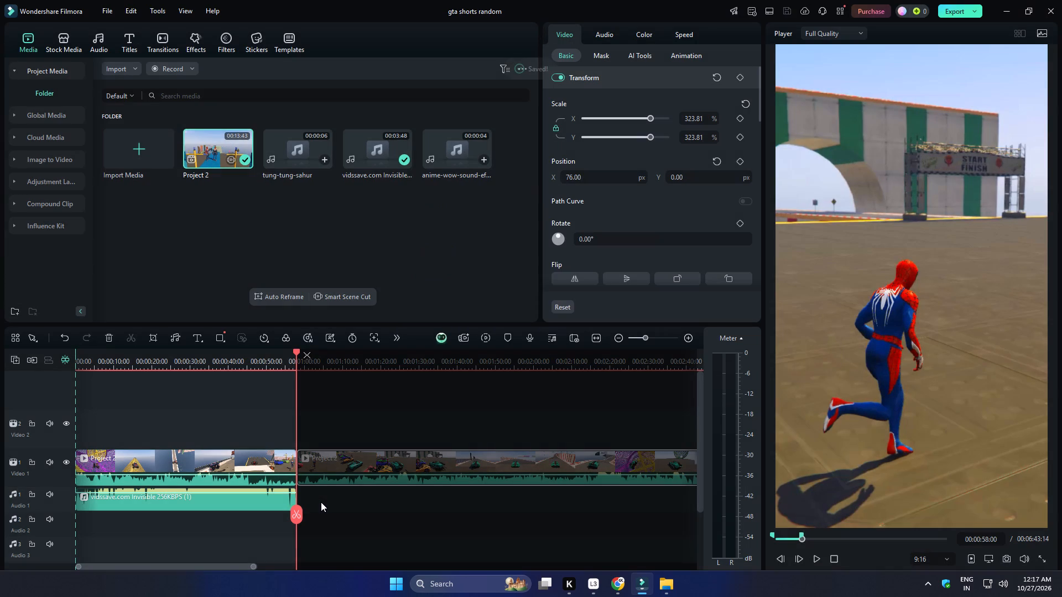
{"action": "key", "text": "ctrl+s"}
{"action": "key", "text": "ctrl+s"}
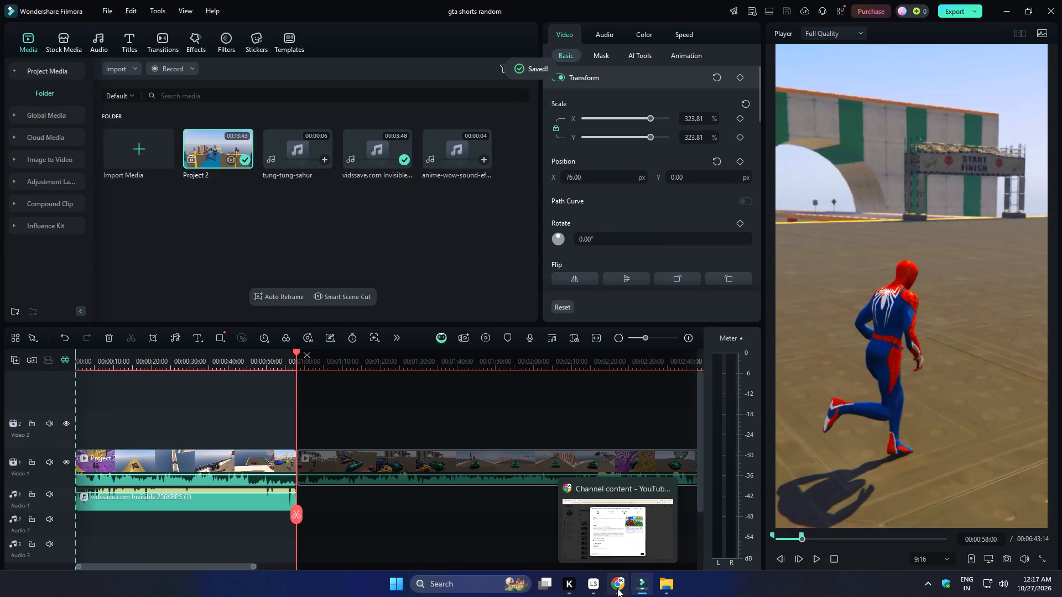
In Chrome, advance the YouTube upload to Visibility, publish the video as Public, and close the browser.
{"action": "left_click", "coordinate": [617, 588]}
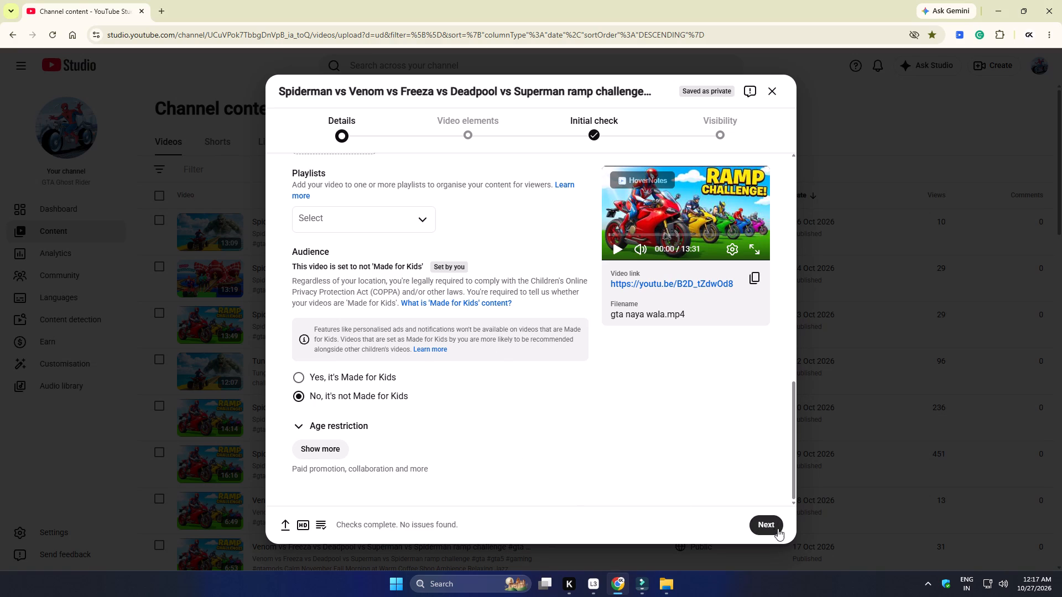
{"action": "left_click", "coordinate": [774, 527]}
{"action": "double_click", "coordinate": [774, 527]}
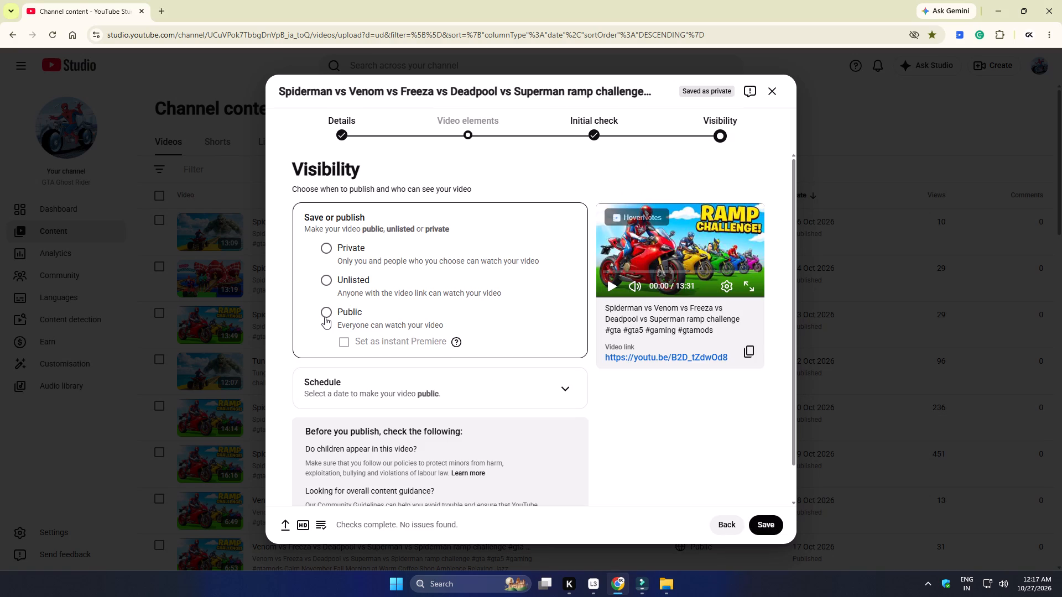
{"action": "left_click", "coordinate": [325, 311]}
{"action": "double_click", "coordinate": [325, 311]}
{"action": "scroll", "coordinate": [670, 393], "scroll_direction": "down", "scroll_amount": 7}
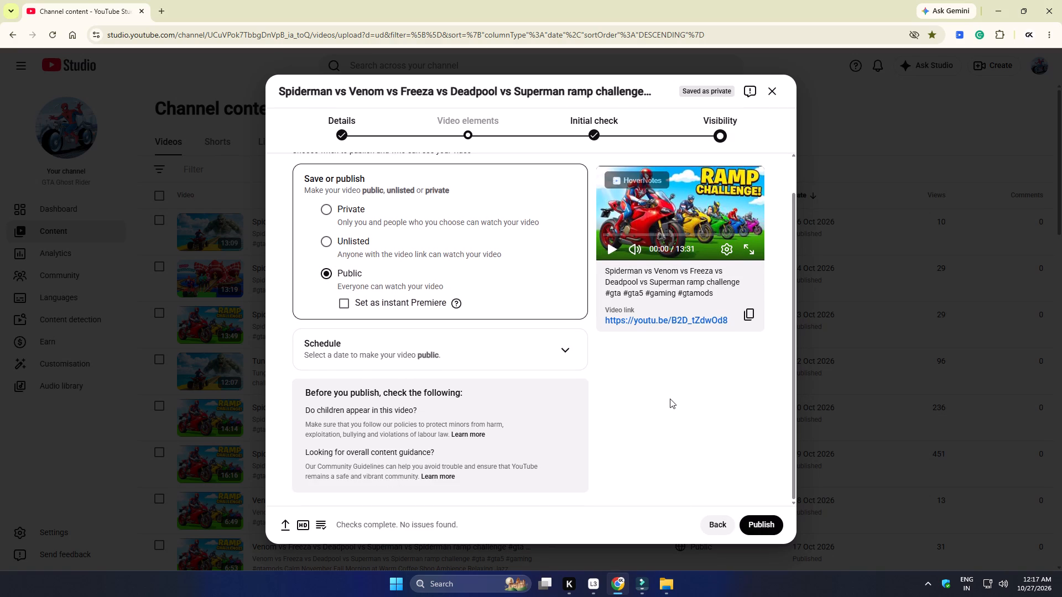
{"action": "scroll", "coordinate": [670, 399], "scroll_direction": "down", "scroll_amount": 6}
{"action": "scroll", "coordinate": [670, 399], "scroll_direction": "up", "scroll_amount": 8}
{"action": "left_click", "coordinate": [761, 528]}
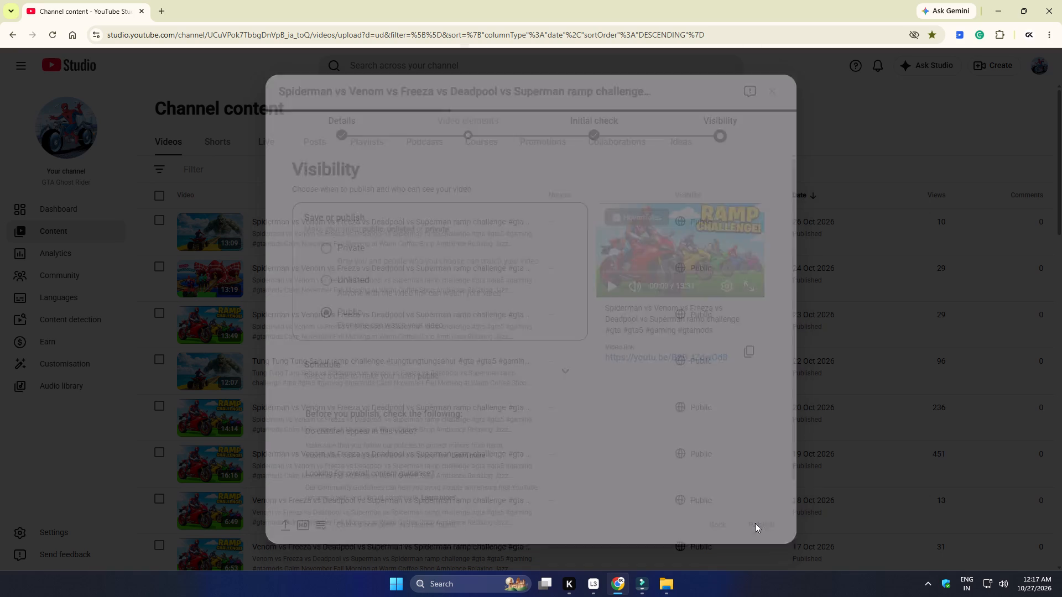
{"action": "left_click", "coordinate": [643, 442]}
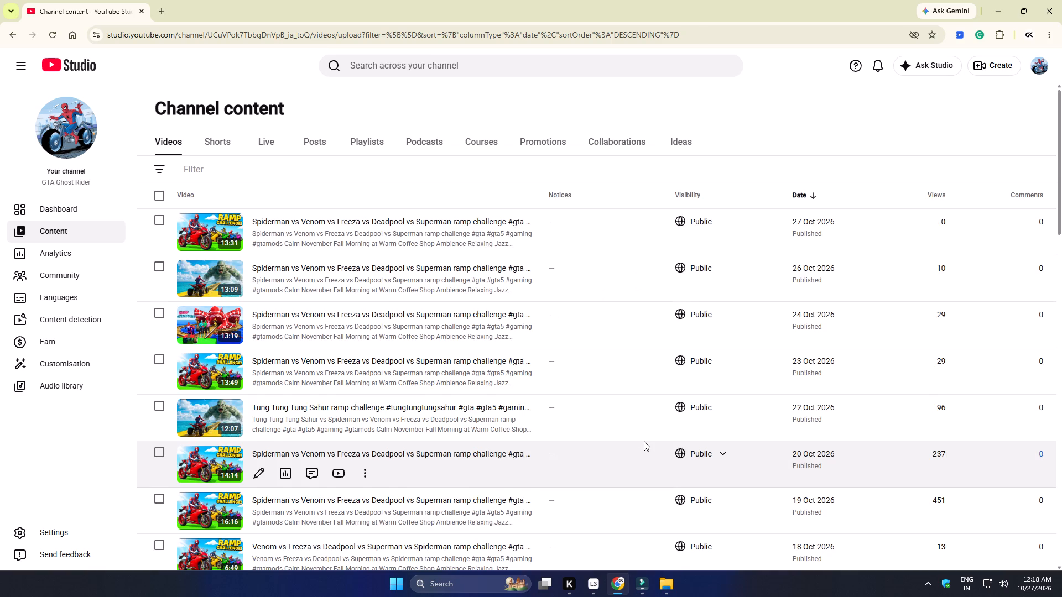
{"action": "left_click", "coordinate": [1051, 9]}
Check the exported numbered videos in the Downloads folder in File Explorer, and close the folder window.
{"action": "left_click", "coordinate": [650, 585]}
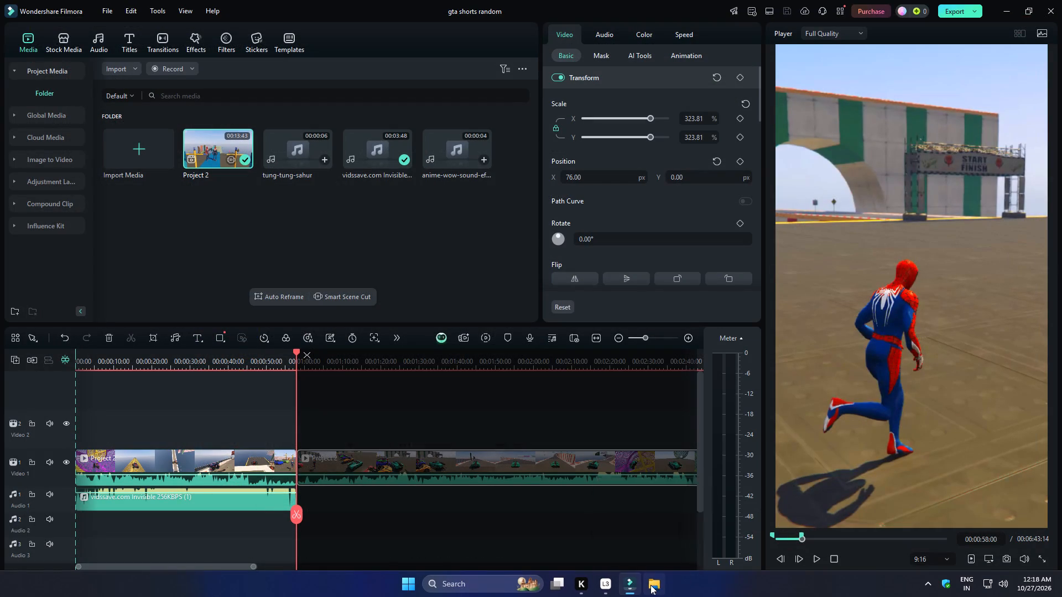
{"action": "left_click", "coordinate": [97, 32]}
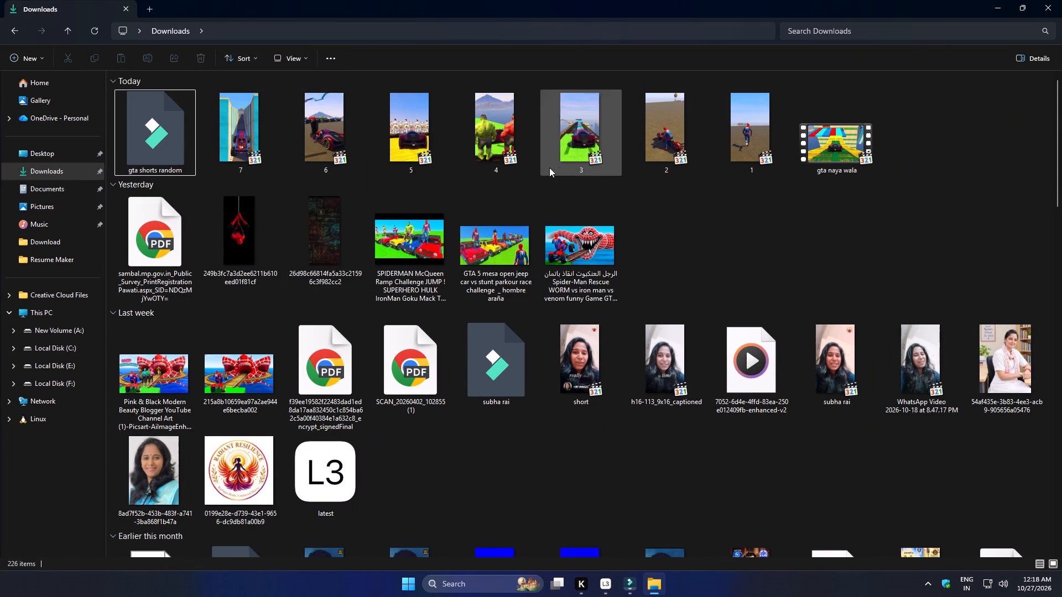
{"action": "left_click", "coordinate": [1055, 3]}
Save the project and export the marked range as an MP4 named 8 at Higher quality, closing the export window when done.
{"action": "key", "text": "ctrl+s"}
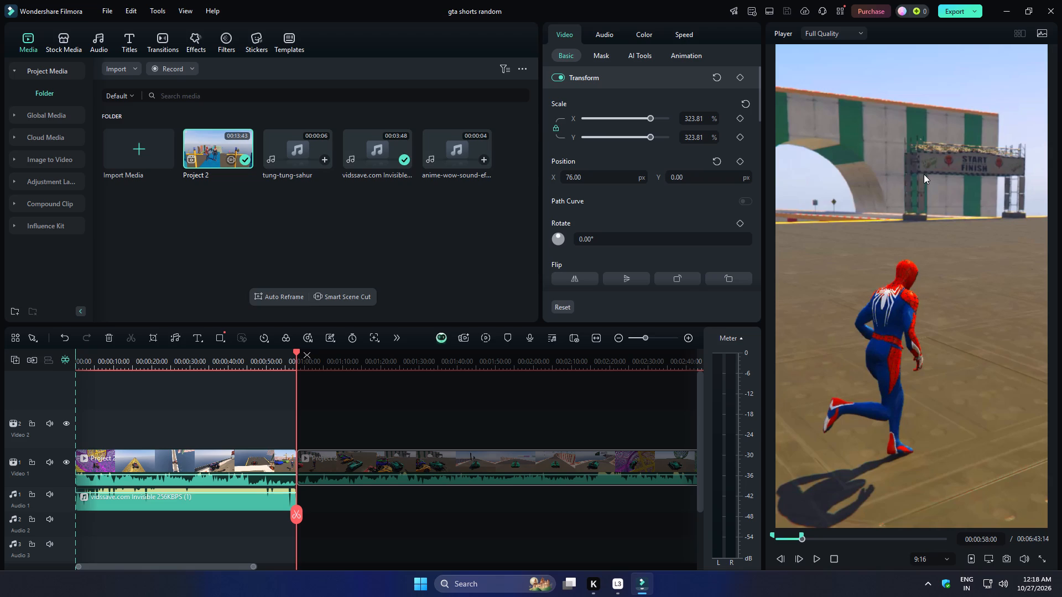
{"action": "left_click", "coordinate": [952, 13]}
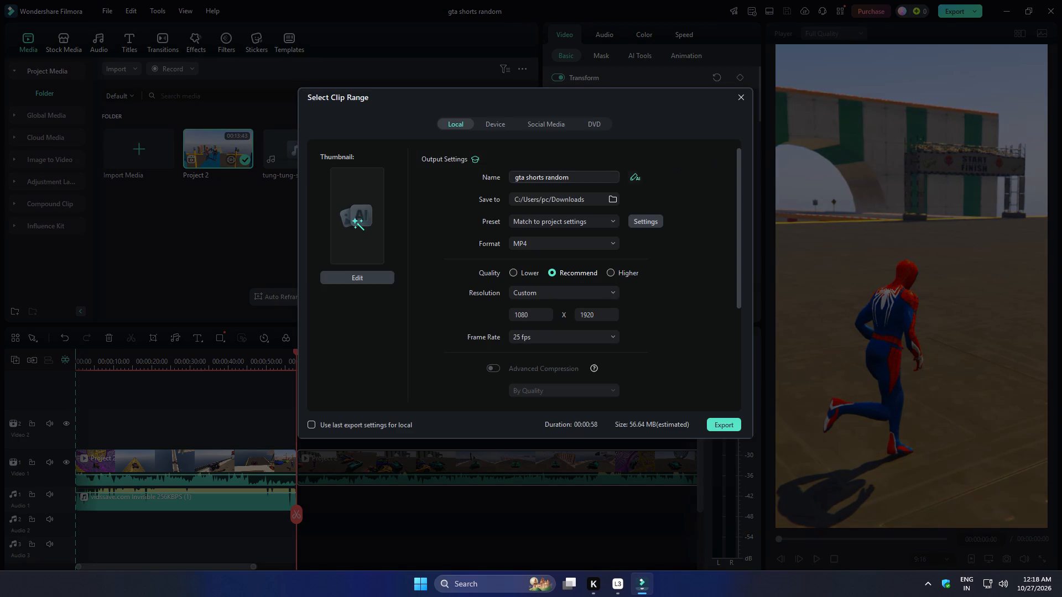
{"action": "left_click_drag", "start_coordinate": [608, 176], "coordinate": [488, 178]}
{"action": "key", "text": "8"}
{"action": "left_click", "coordinate": [612, 271]}
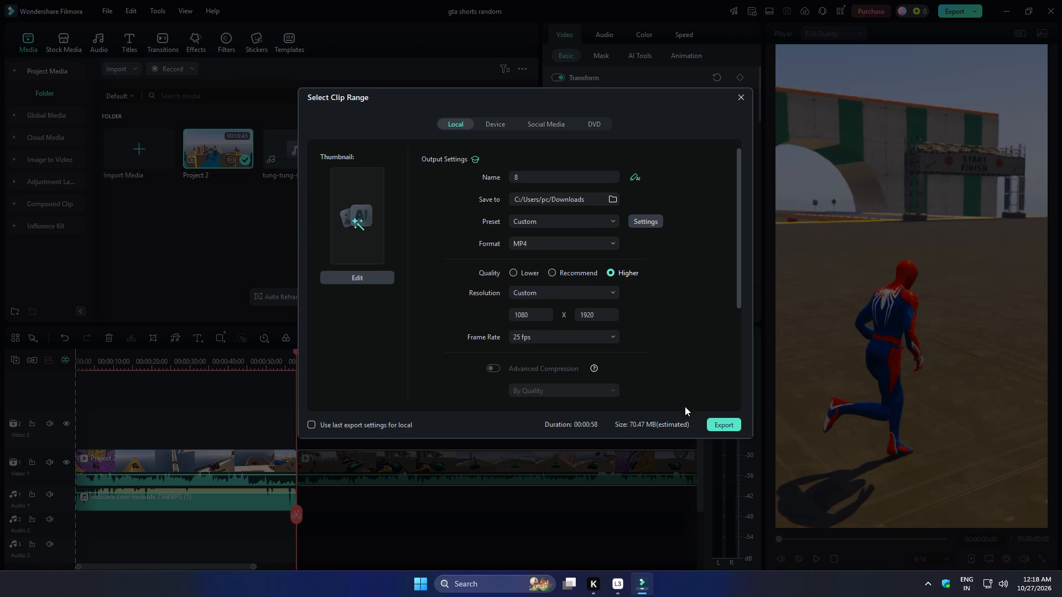
{"action": "left_click", "coordinate": [715, 424]}
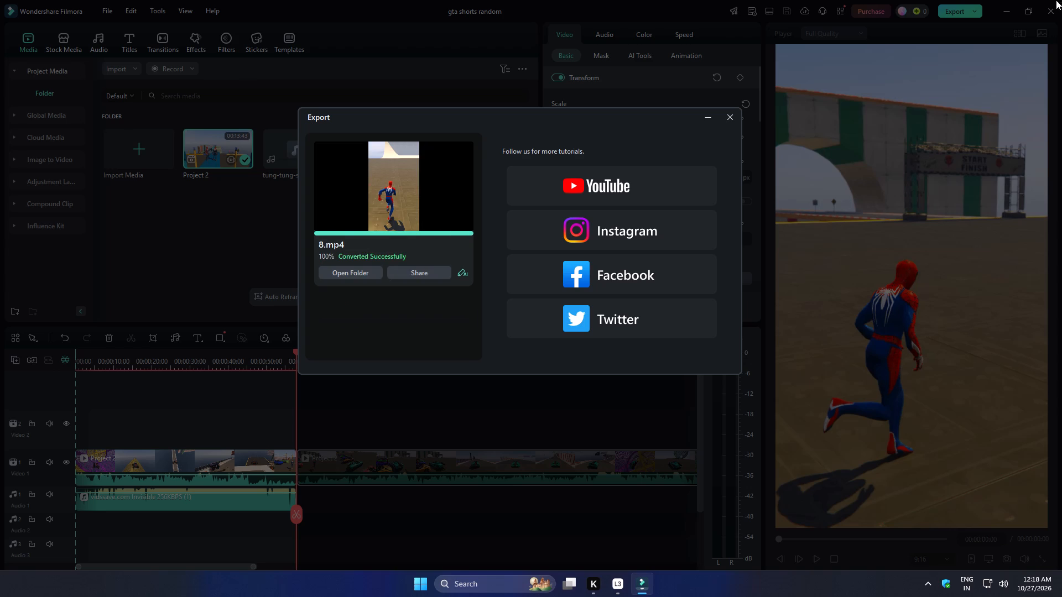
{"action": "left_click", "coordinate": [731, 118]}
Delete the segment exported as 8 and move the remaining Project 2 clip to the start of Video 1.
{"action": "left_click", "coordinate": [230, 470]}
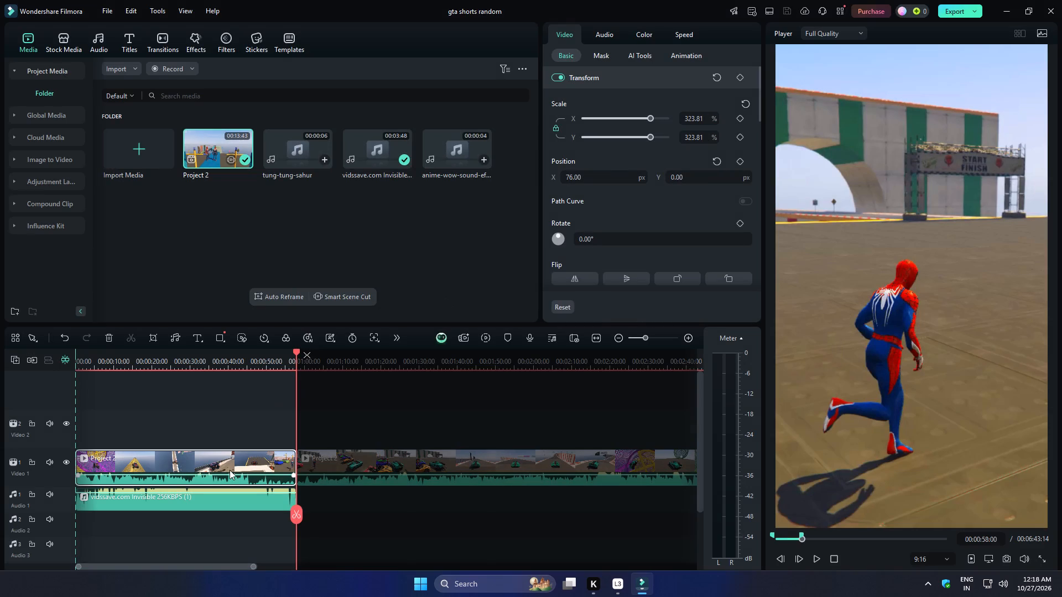
{"action": "key", "text": "Delete"}
{"action": "left_click_drag", "start_coordinate": [379, 456], "coordinate": [0, 459]}
Split the moved Project 2 clip on Video 1 at 00:00:58:00, where the music clip ends.
{"action": "left_click", "coordinate": [299, 521]}
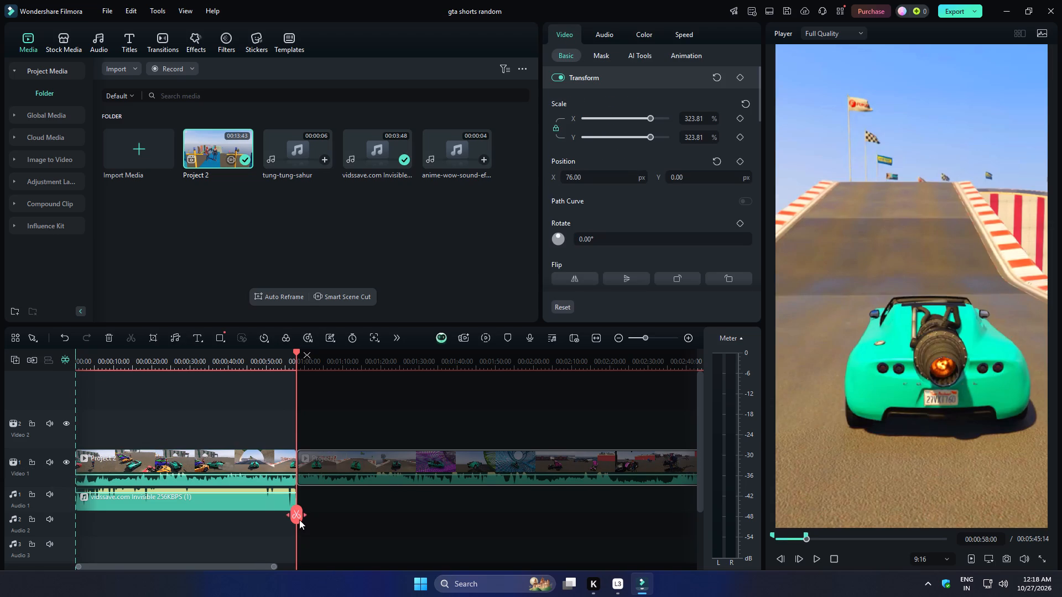
Export the marked range as an MP4 named 9 at Higher quality, and close the export window when done.
{"action": "left_click", "coordinate": [957, 11]}
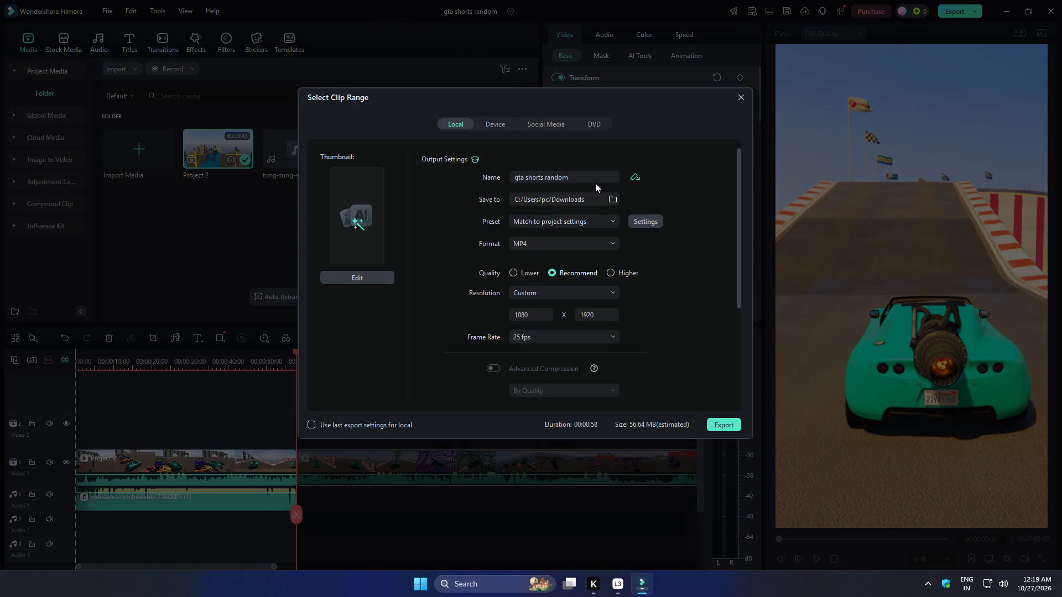
{"action": "left_click_drag", "start_coordinate": [591, 177], "coordinate": [488, 176]}
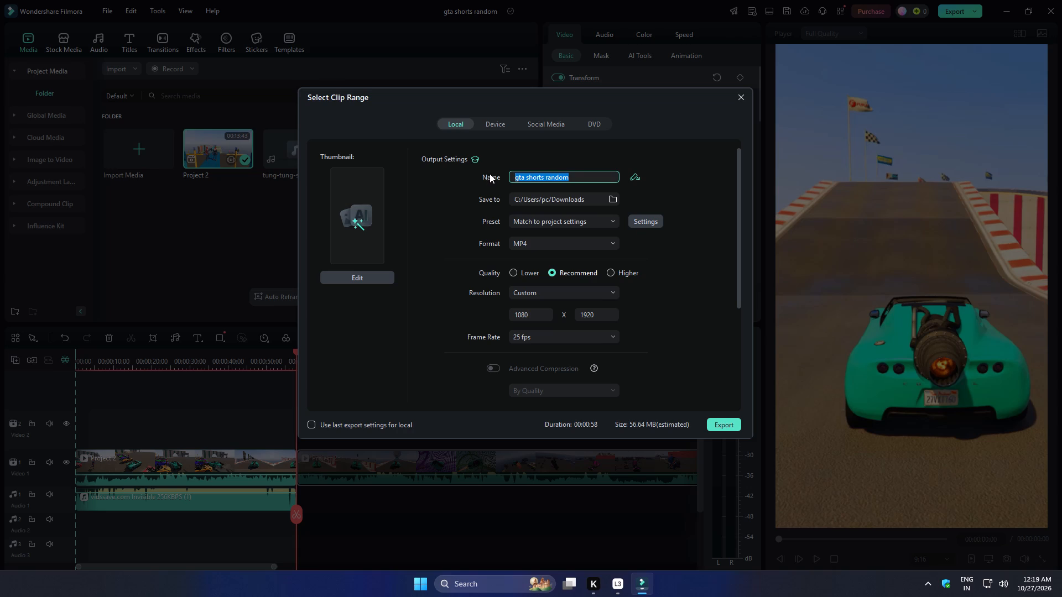
{"action": "key", "text": "9"}
{"action": "left_click", "coordinate": [616, 270]}
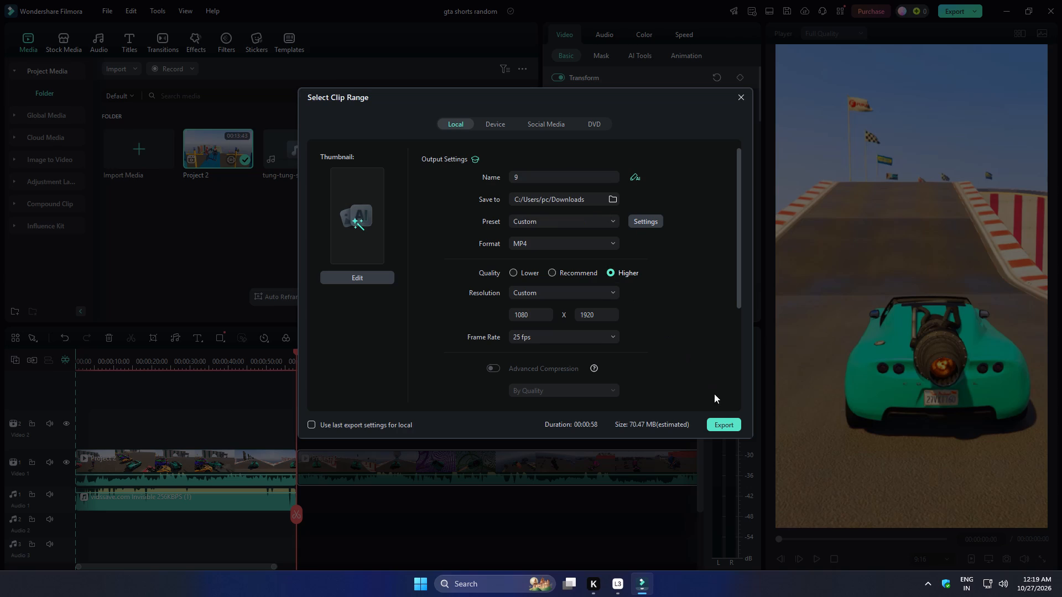
{"action": "left_click", "coordinate": [719, 421]}
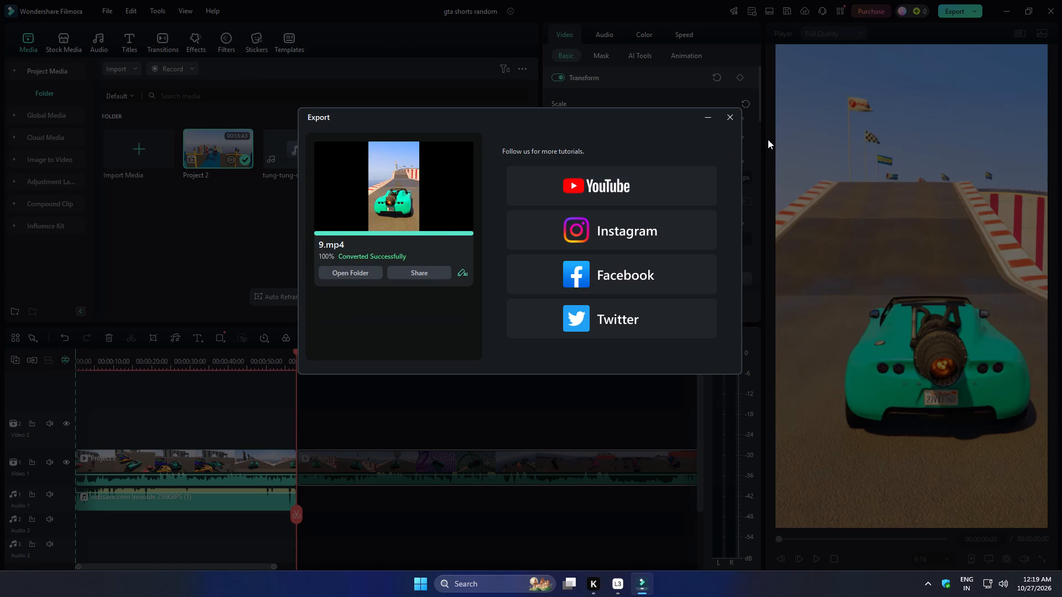
{"action": "left_click", "coordinate": [735, 120]}
Delete the segment exported as 9 and move the remaining Project 2 clip to the start of Video 1.
{"action": "left_click", "coordinate": [242, 454]}
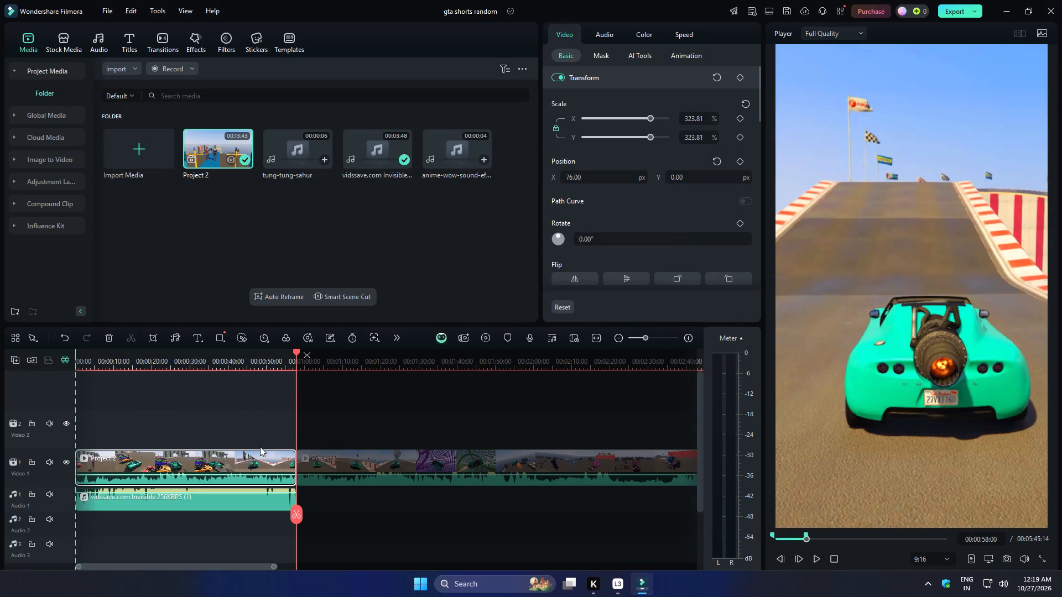
{"action": "key", "text": "Delete"}
{"action": "left_click_drag", "start_coordinate": [326, 463], "coordinate": [0, 480]}
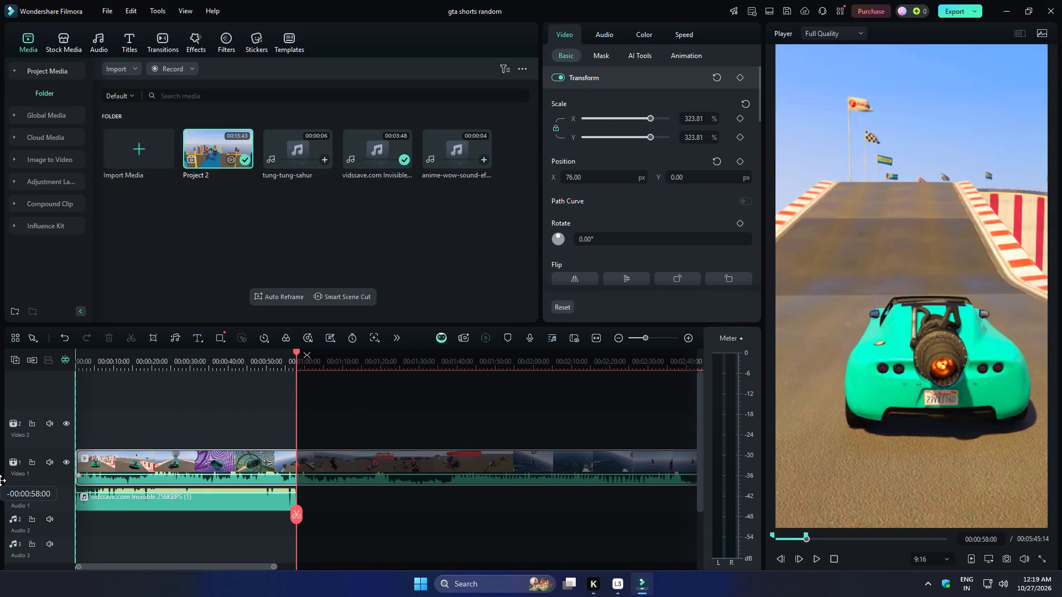
{"action": "left_click_drag", "start_coordinate": [0, 480], "coordinate": [0, 481]}
Split the moved Project 2 clip on Video 1 at 00:00:58:00, at the end of the music clip.
{"action": "left_click", "coordinate": [295, 515]}
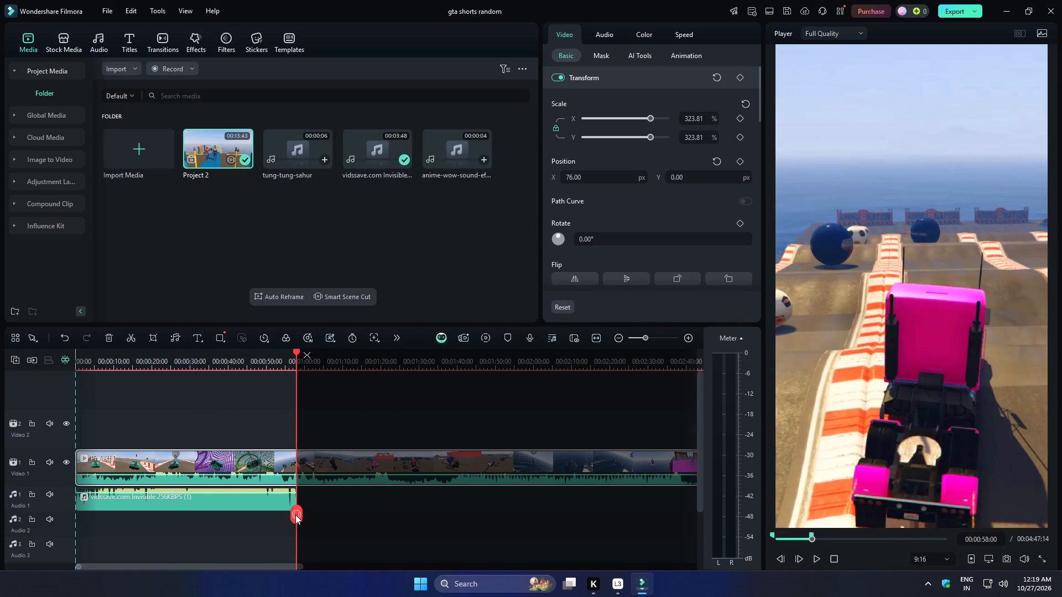
Export the marked range as an MP4 named 10 at Higher quality, and close the export window when done.
{"action": "left_click", "coordinate": [952, 15]}
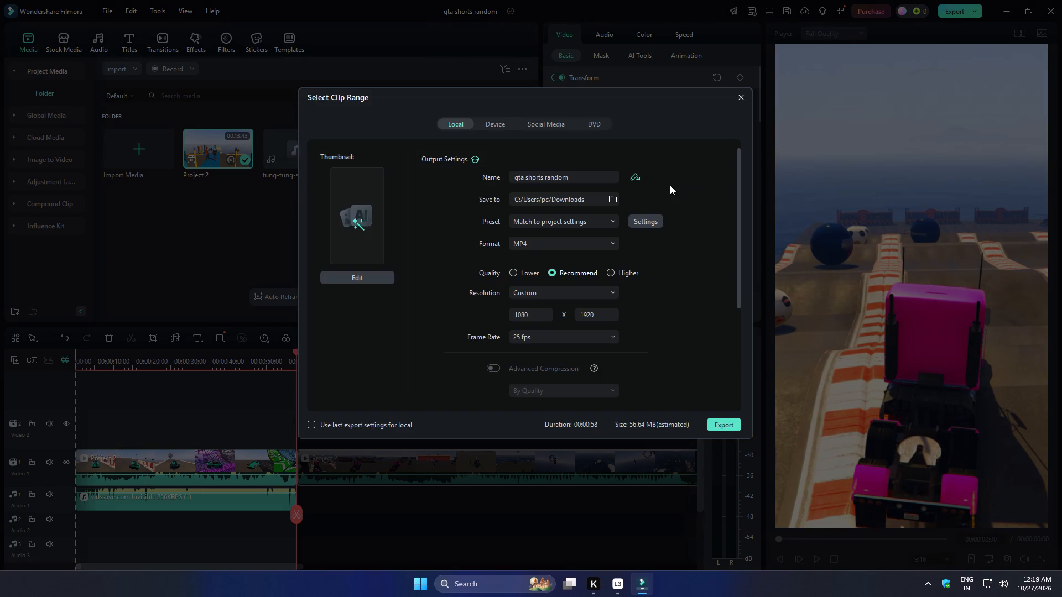
{"action": "left_click_drag", "start_coordinate": [602, 172], "coordinate": [510, 176]}
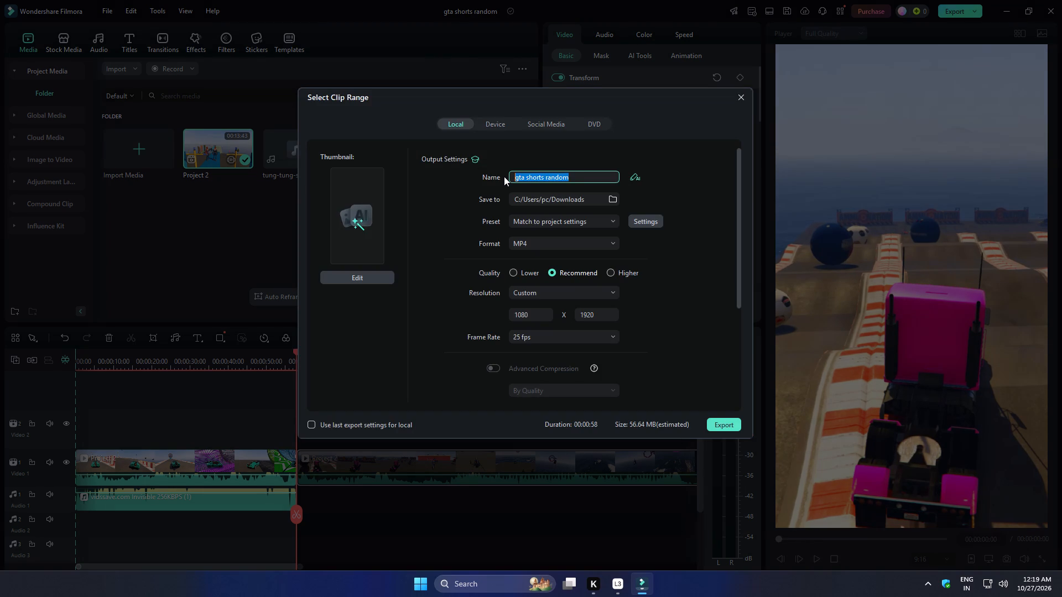
{"action": "key", "text": "1"}
{"action": "key", "text": "0"}
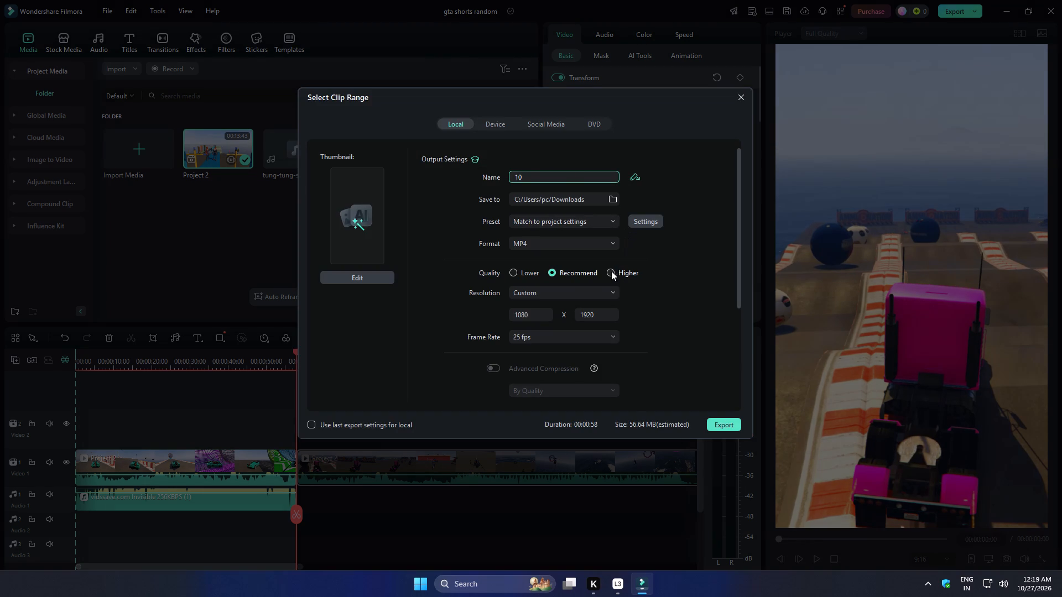
{"action": "left_click", "coordinate": [608, 271]}
{"action": "left_click", "coordinate": [720, 426]}
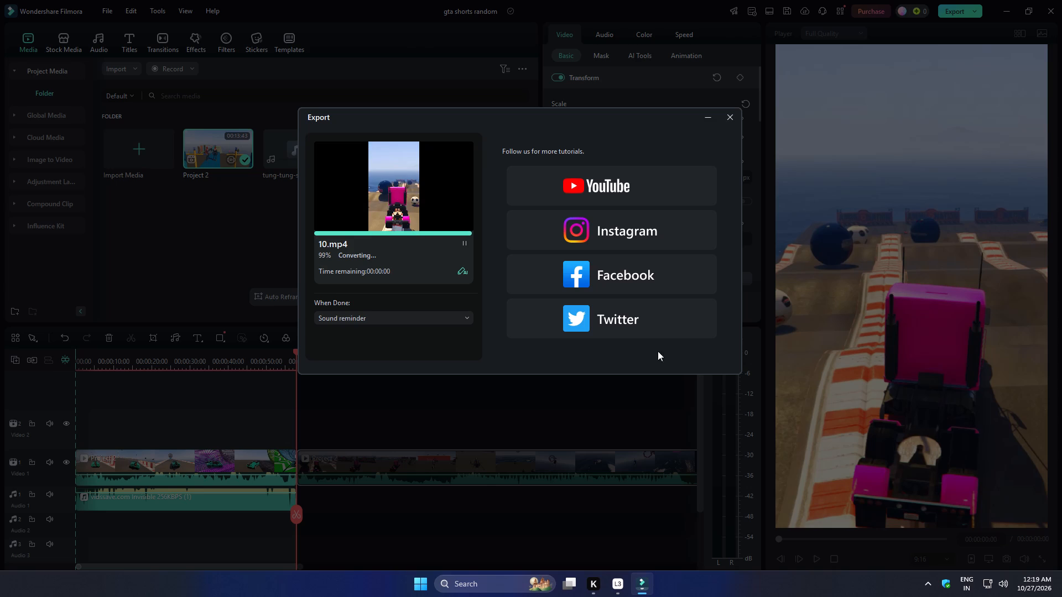
{"action": "left_click", "coordinate": [728, 121]}
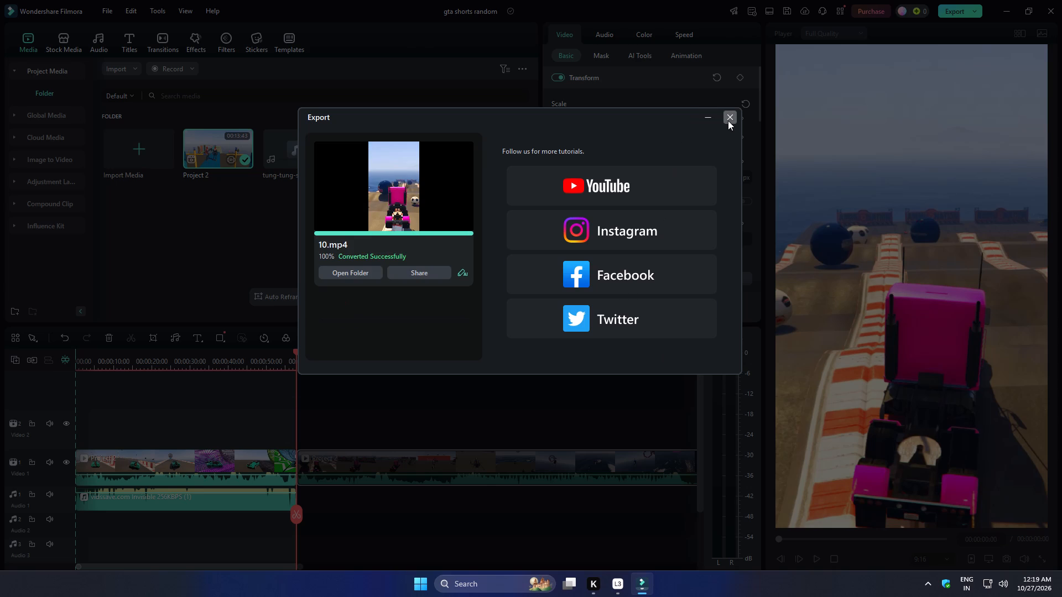
Delete the segment exported as 10, move the remaining Project 2 clip to the start of Video 1, and save the project.
{"action": "left_click", "coordinate": [155, 460]}
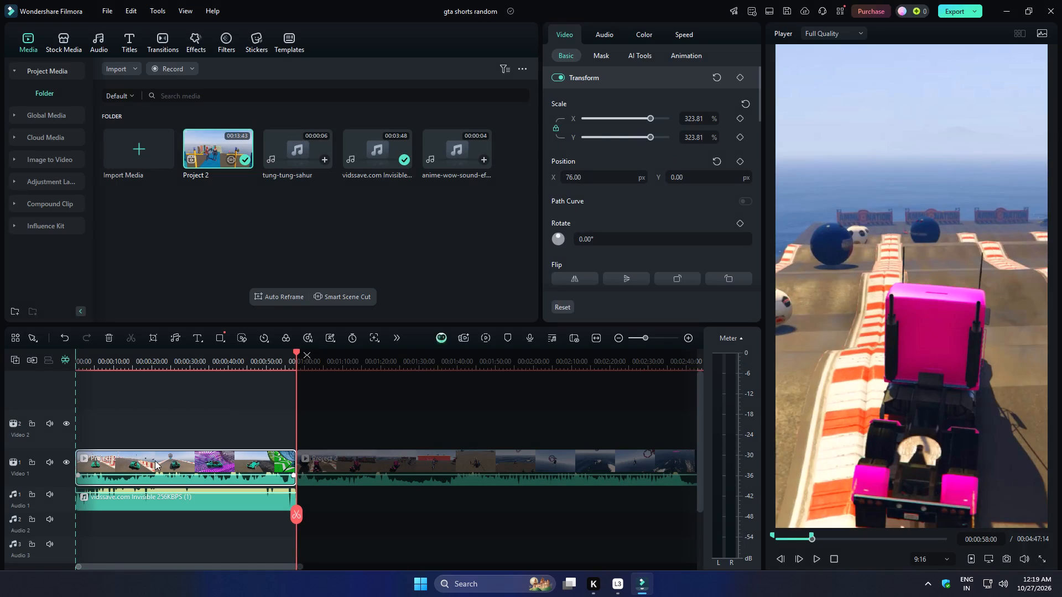
{"action": "key", "text": "Delete"}
{"action": "left_click_drag", "start_coordinate": [332, 459], "coordinate": [0, 459]}
{"action": "key", "text": "ctrl+s"}
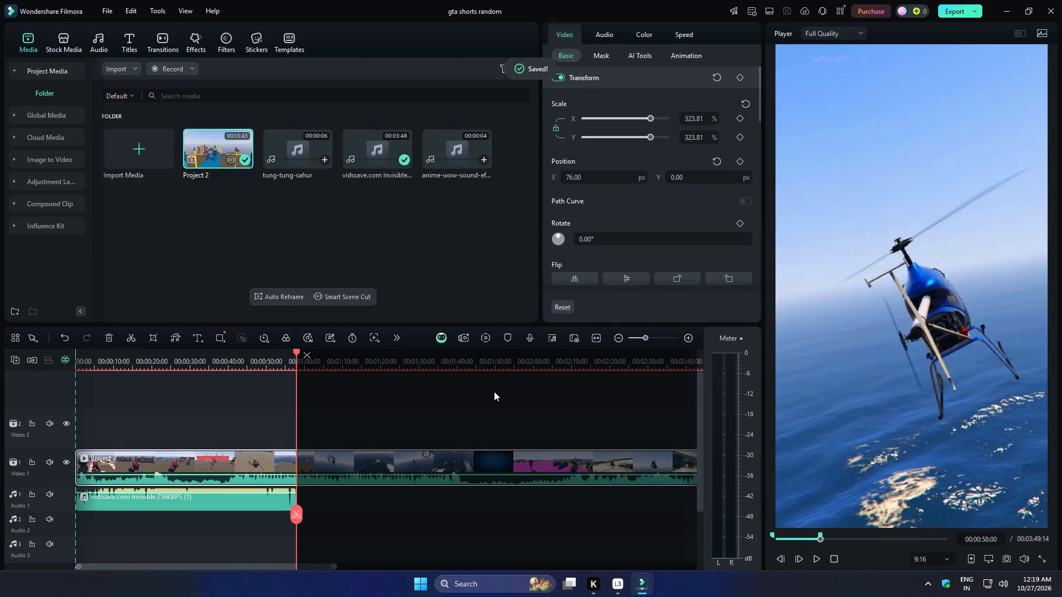
Split the moved Project 2 clip on Video 1 at 00:00:58:00, where the music clip ends.
{"action": "left_click", "coordinate": [293, 519]}
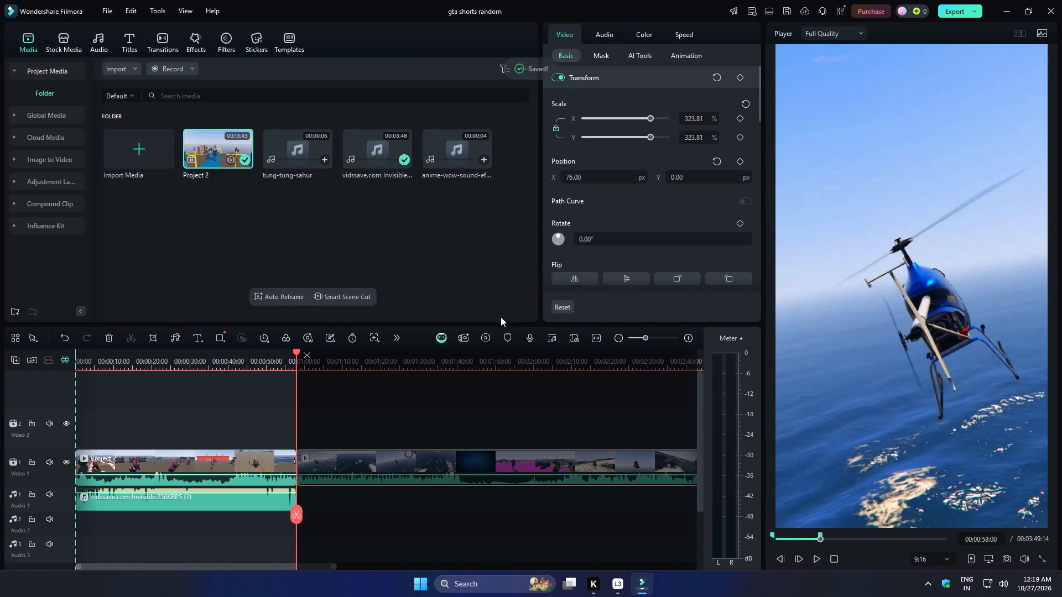
Export the marked range as an MP4 named 11 at Higher quality, and close the export window when done.
{"action": "left_click", "coordinate": [947, 13]}
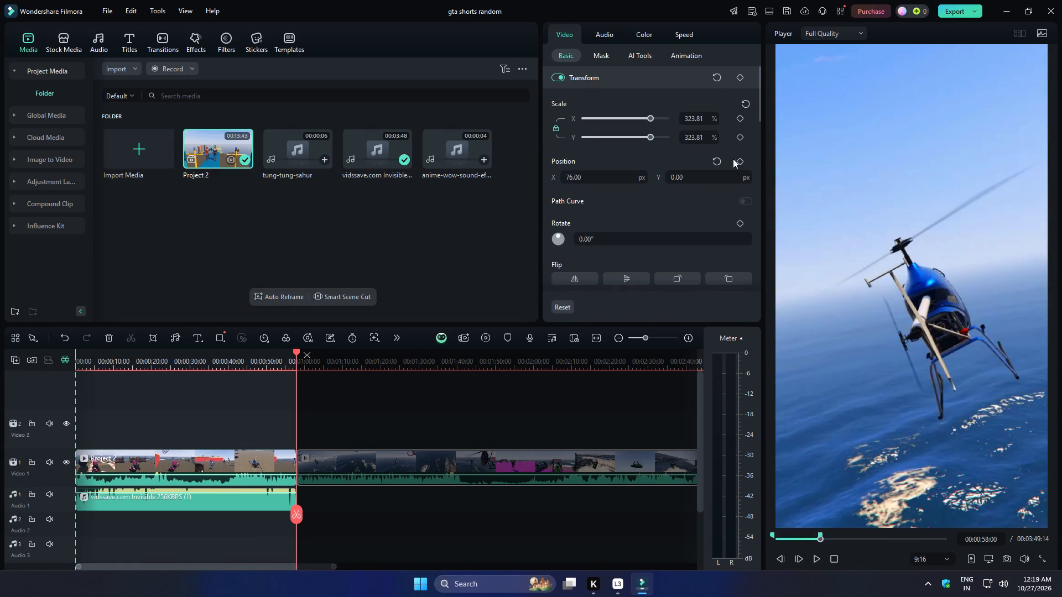
{"action": "left_click_drag", "start_coordinate": [571, 180], "coordinate": [503, 180]}
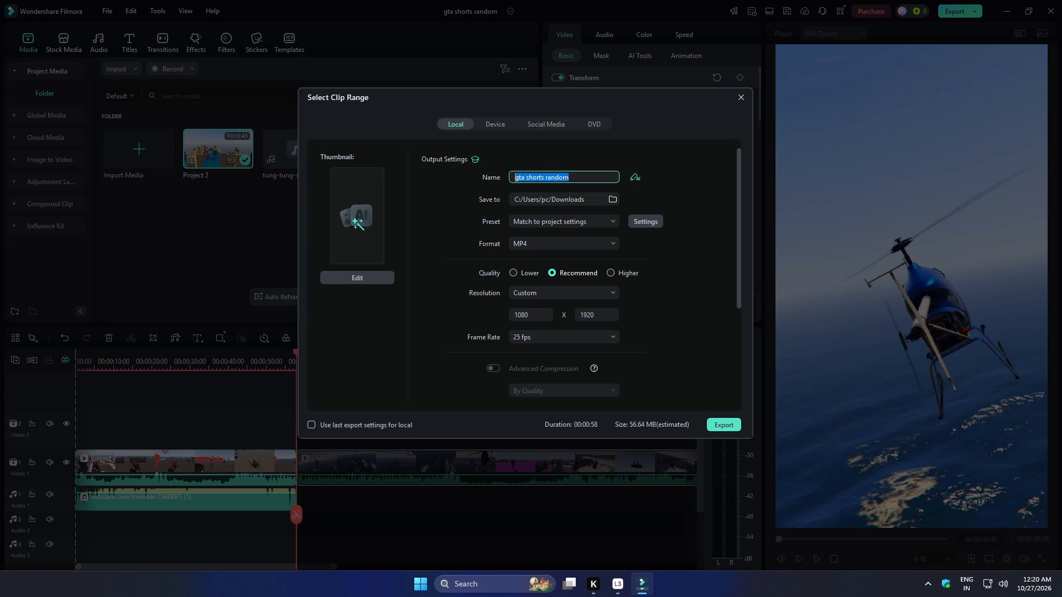
{"action": "left_click_drag", "start_coordinate": [503, 180], "coordinate": [497, 180]}
{"action": "key", "text": "1"}
{"action": "key", "text": "1"}
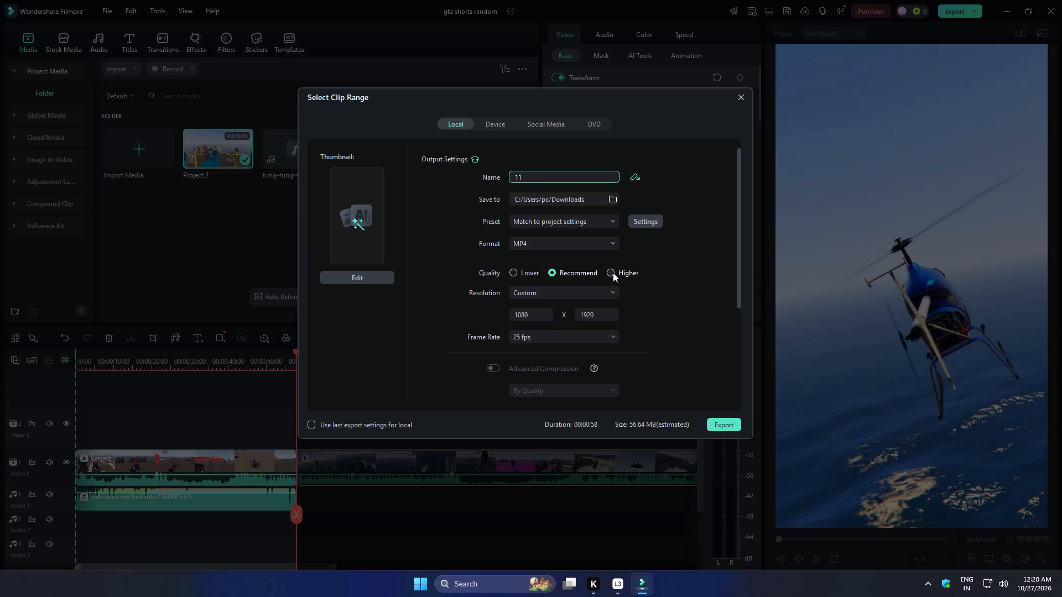
{"action": "left_click", "coordinate": [613, 273]}
{"action": "left_click", "coordinate": [713, 425]}
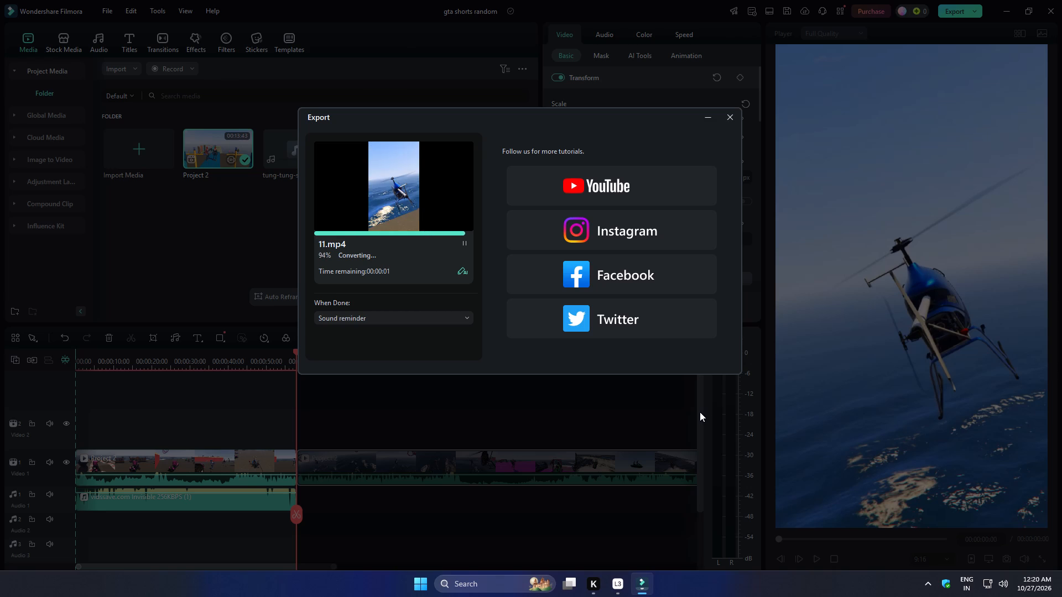
{"action": "left_click", "coordinate": [729, 116]}
Delete the segment exported as 11, move the remaining Project 2 clip to the start of Video 1, and save the project.
{"action": "left_click", "coordinate": [252, 455]}
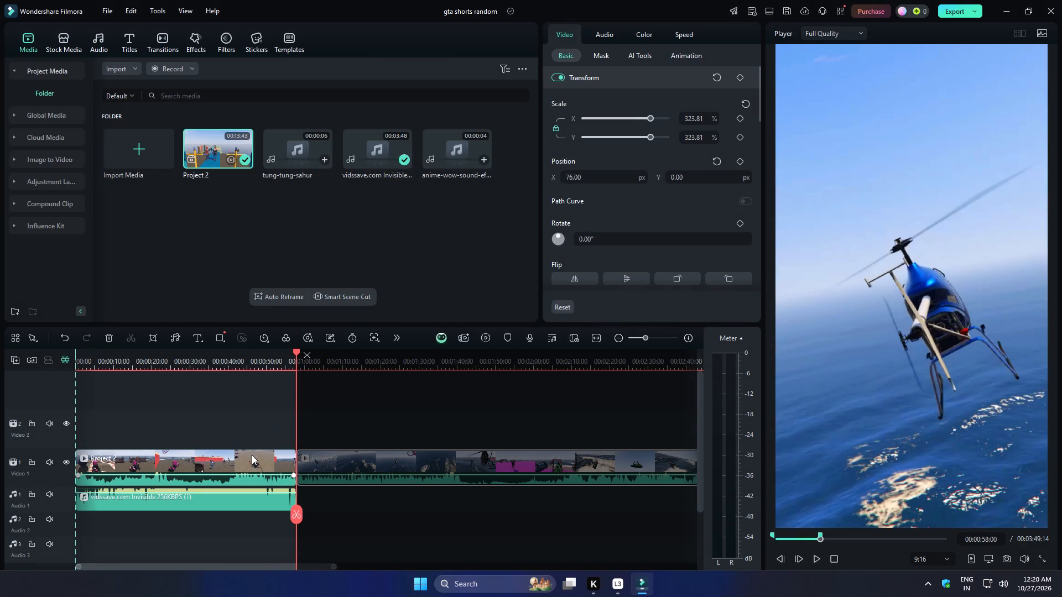
{"action": "key", "text": "Delete"}
{"action": "left_click_drag", "start_coordinate": [363, 457], "coordinate": [18, 438]}
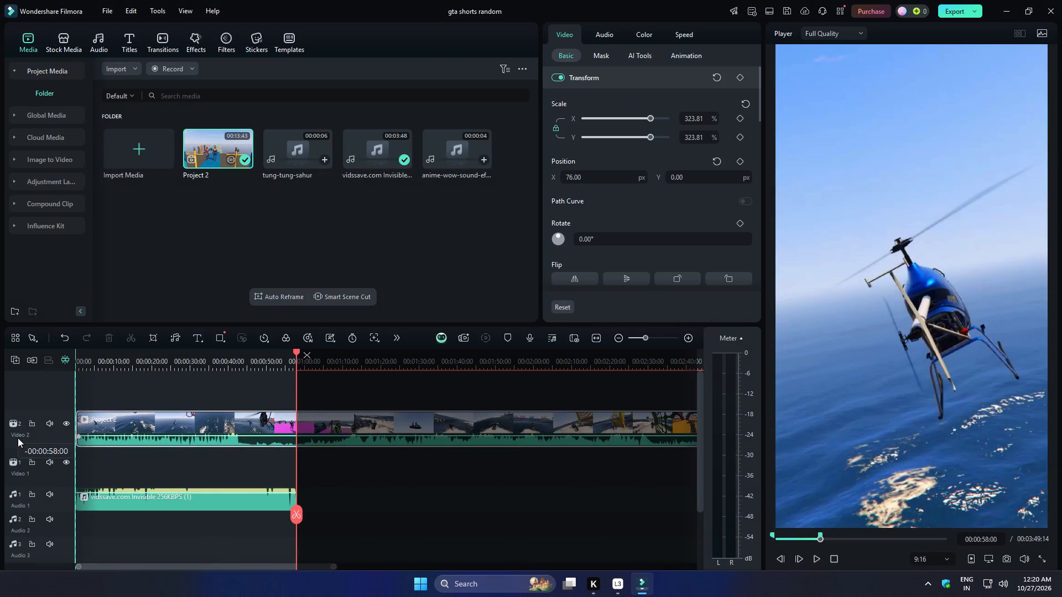
{"action": "left_click_drag", "start_coordinate": [18, 438], "coordinate": [0, 515]}
{"action": "key", "text": "ctrl+s"}
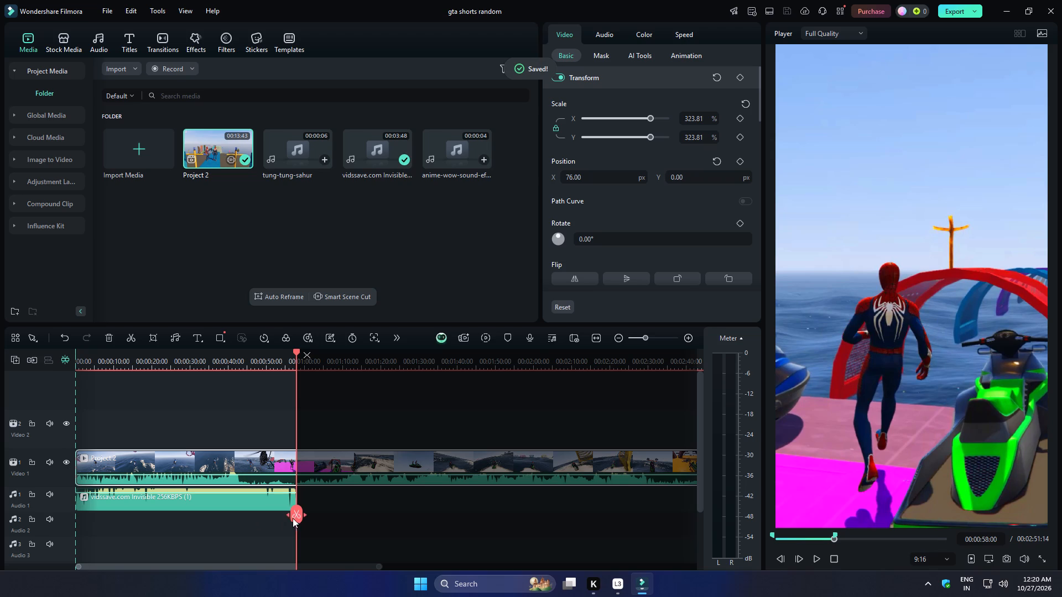
Split the moved Project 2 clip on Video 1 at 00:00:58:00, at the end of the music clip.
{"action": "left_click", "coordinate": [295, 518]}
Export the marked range as an MP4 named 12 at Higher quality, and close the export window when done.
{"action": "left_click", "coordinate": [966, 15]}
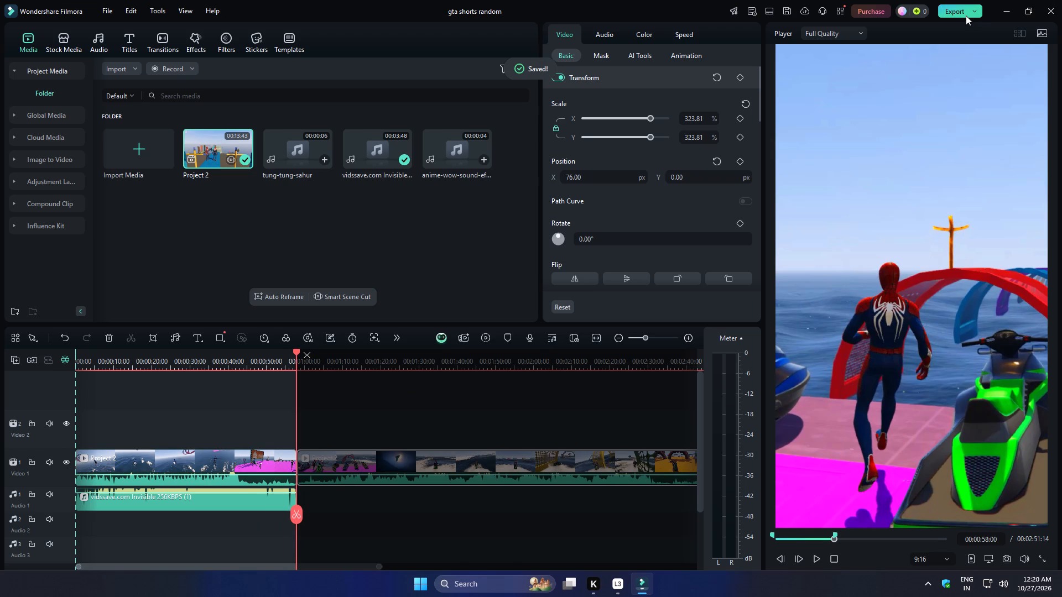
{"action": "left_click_drag", "start_coordinate": [608, 181], "coordinate": [525, 182]}
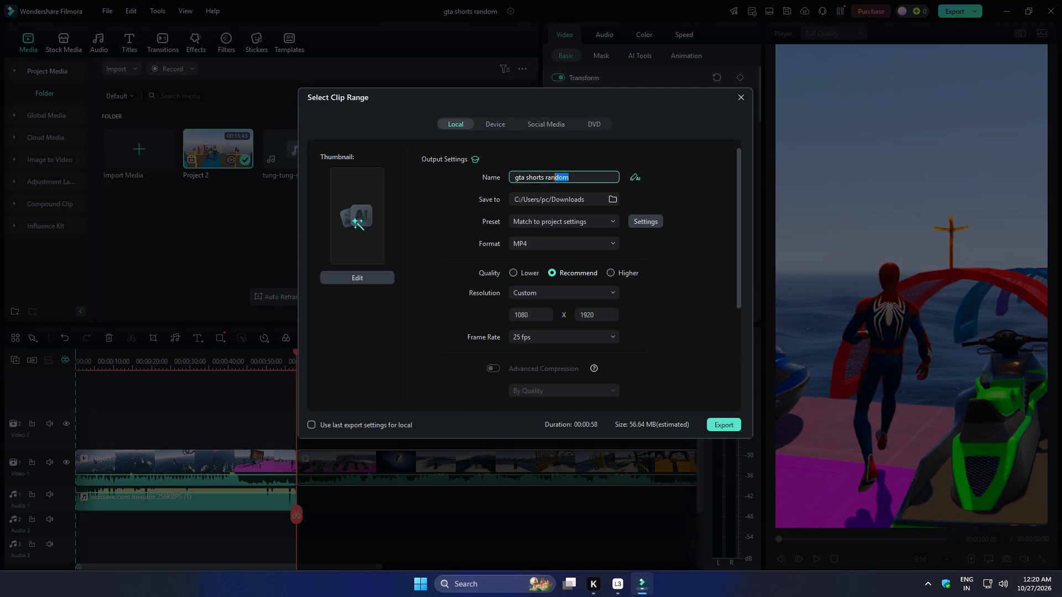
{"action": "left_click_drag", "start_coordinate": [525, 182], "coordinate": [486, 181]}
{"action": "key", "text": "1"}
{"action": "key", "text": "2"}
{"action": "left_click", "coordinate": [613, 274]}
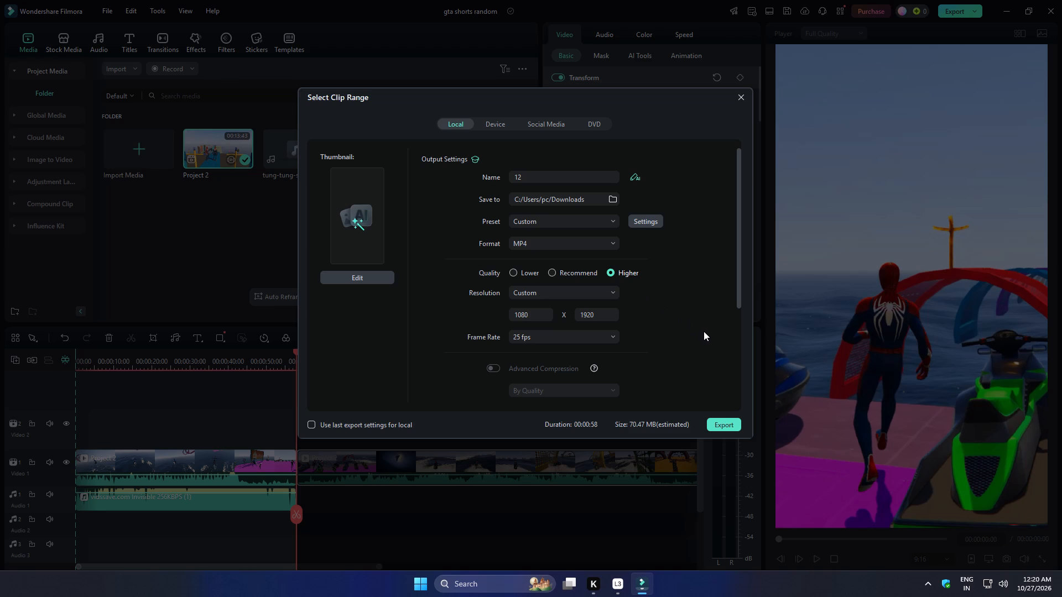
{"action": "left_click", "coordinate": [728, 425]}
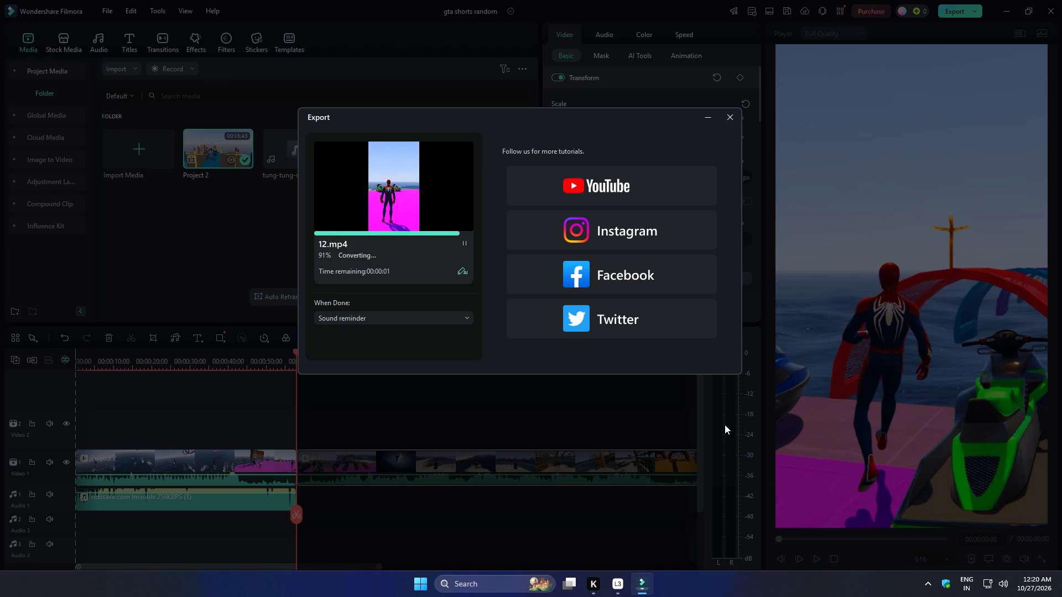
{"action": "left_click", "coordinate": [730, 119]}
Delete the segment exported as 12 and move the remaining Project 2 clip to the start of Video 1.
{"action": "left_click", "coordinate": [249, 460]}
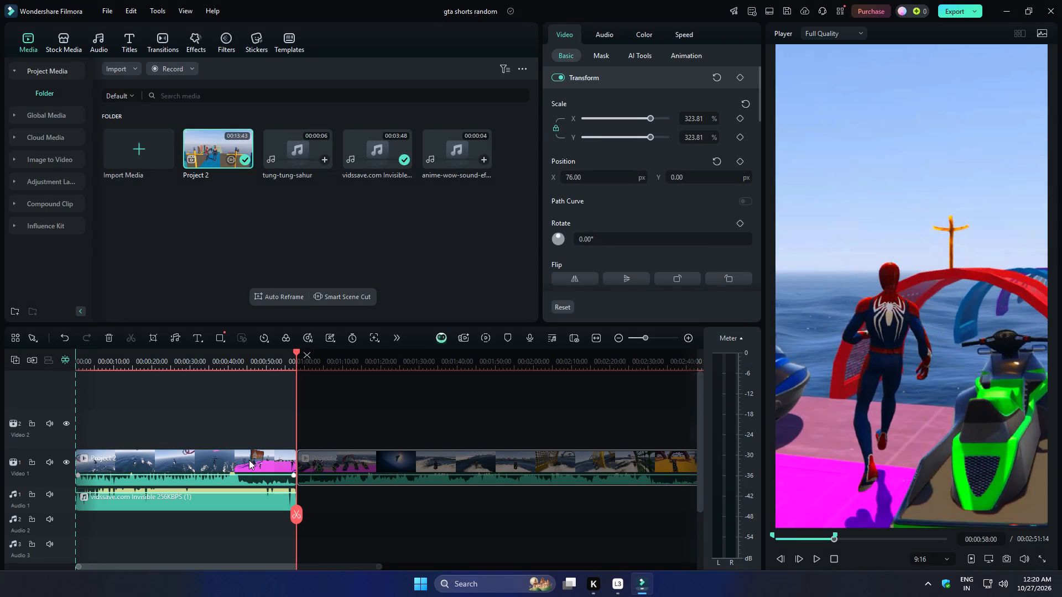
{"action": "key", "text": "Delete"}
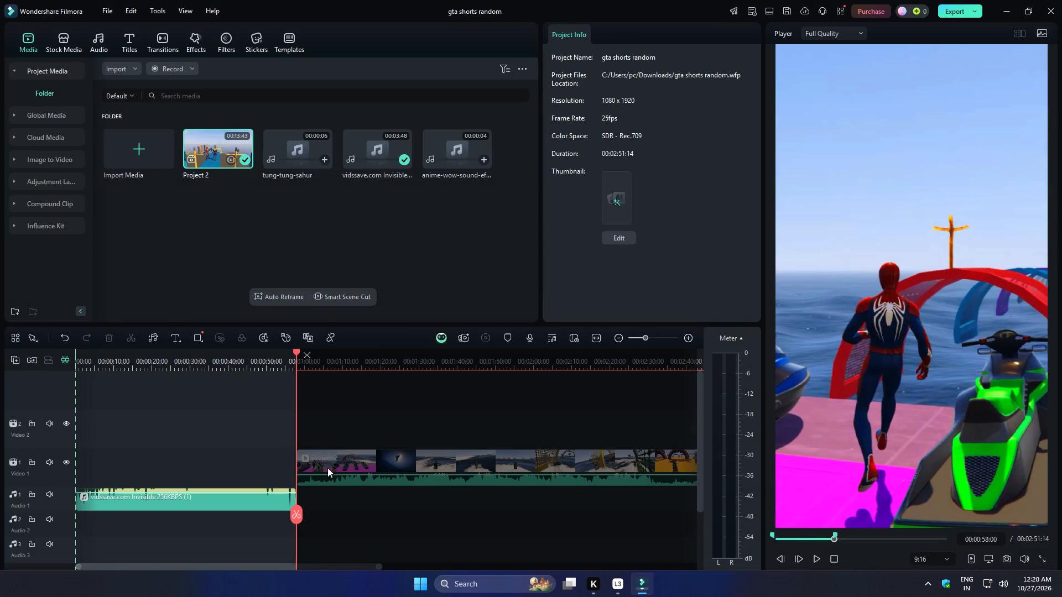
{"action": "left_click_drag", "start_coordinate": [341, 465], "coordinate": [6, 471]}
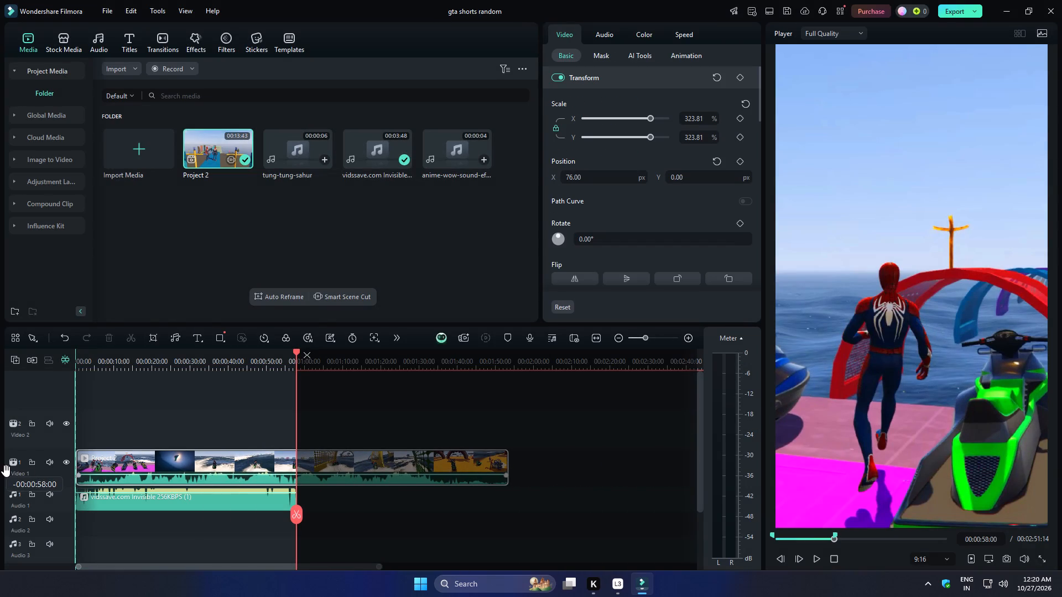
{"action": "left_click_drag", "start_coordinate": [6, 471], "coordinate": [6, 471]}
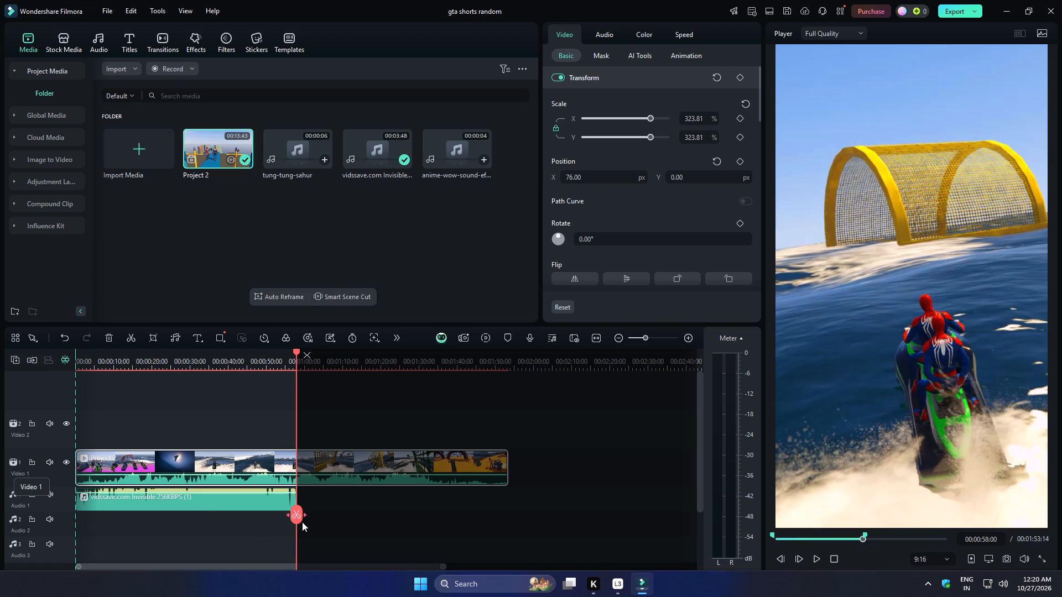
Split the moved Project 2 clip on Video 1 at 00:00:58:00, where the music clip ends.
{"action": "left_click", "coordinate": [299, 515]}
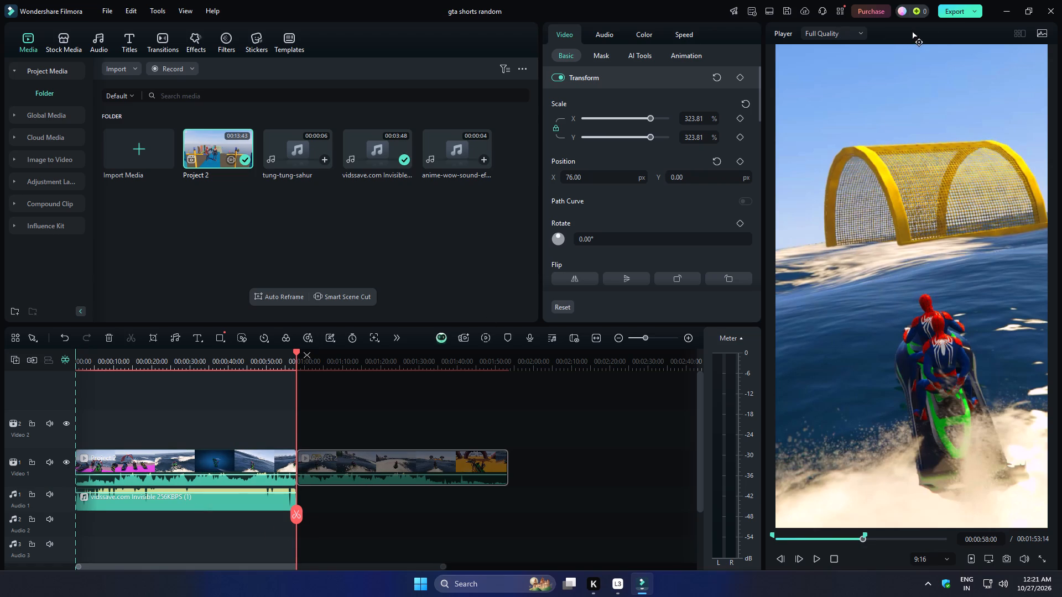
Open the export settings for the marked 58-second range.
{"action": "left_click", "coordinate": [950, 15]}
Switch to File Explorer, check the numbered exports in the Downloads folder, and close it to return to Filmora.
{"action": "left_click", "coordinate": [424, 583]}
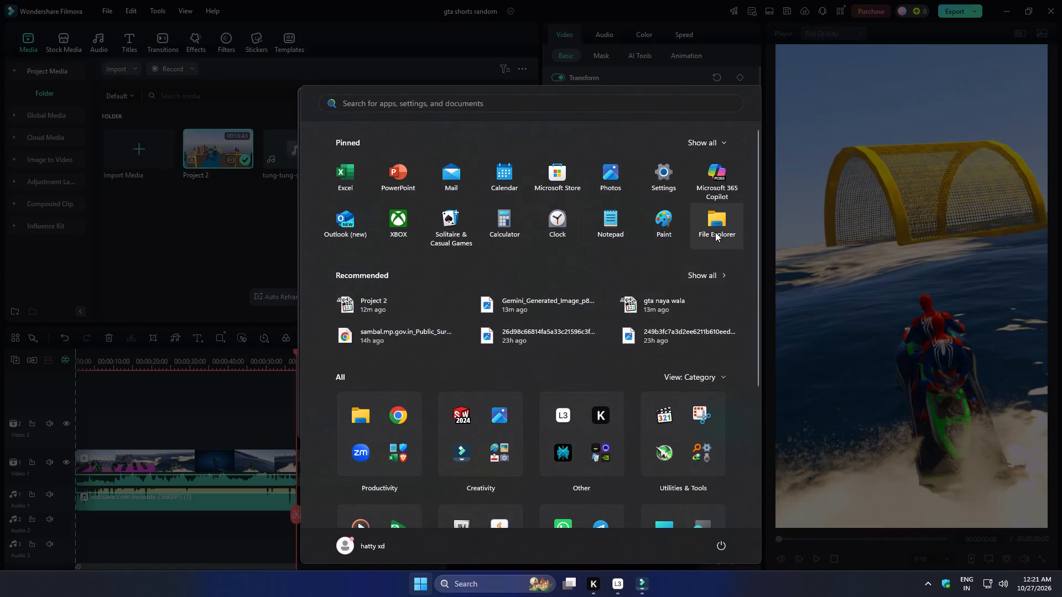
{"action": "left_click", "coordinate": [715, 232]}
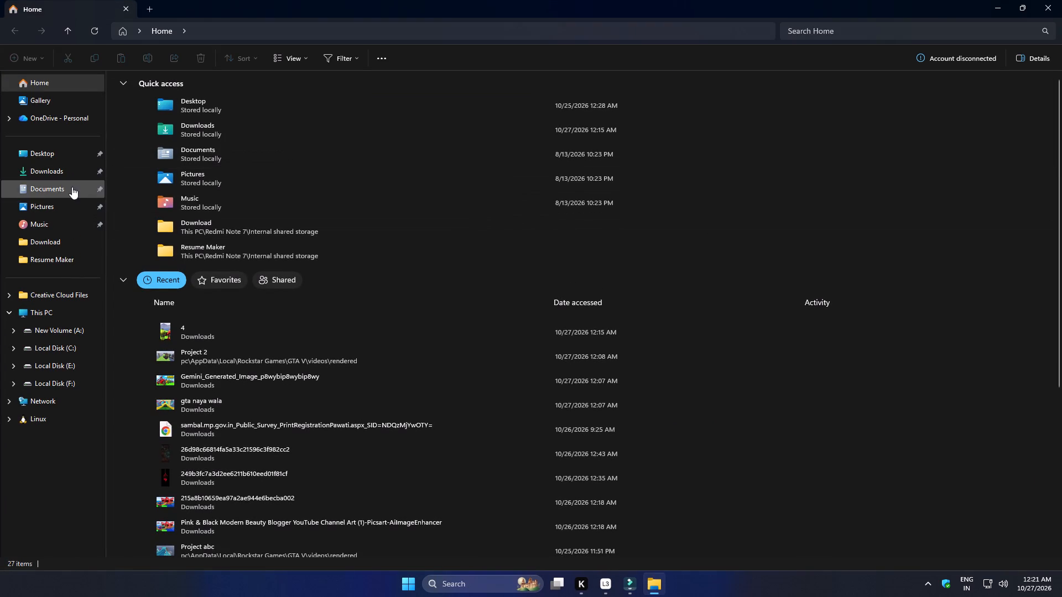
{"action": "left_click", "coordinate": [71, 179]}
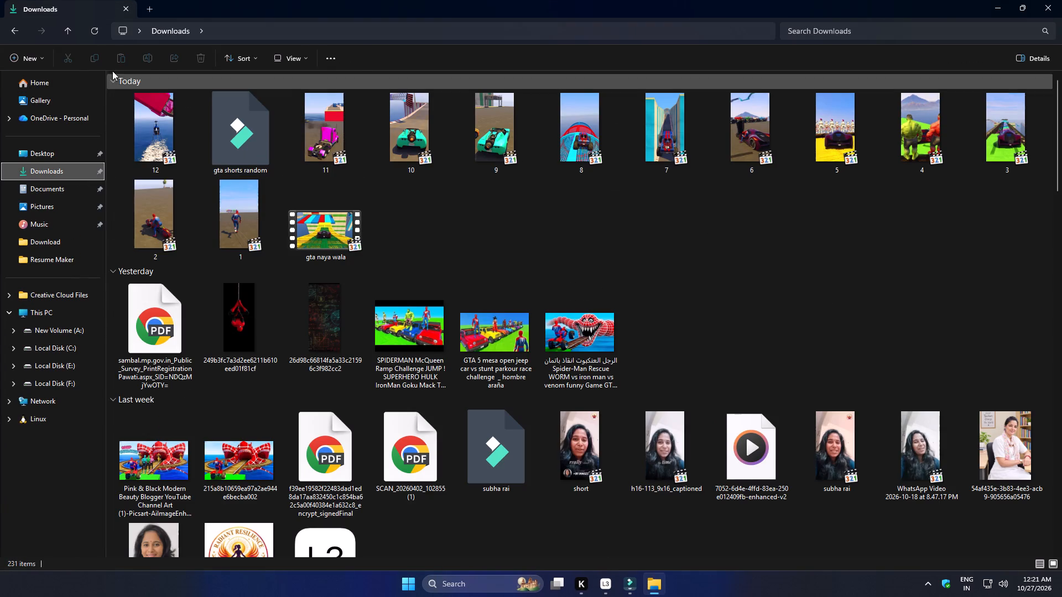
{"action": "left_click", "coordinate": [96, 28]}
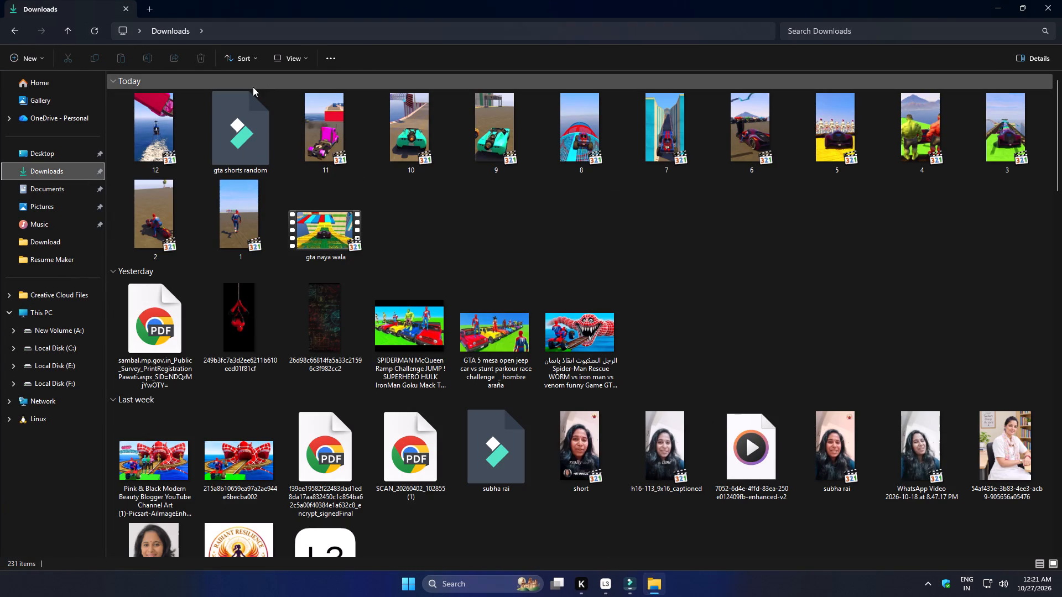
{"action": "left_click", "coordinate": [1050, 6]}
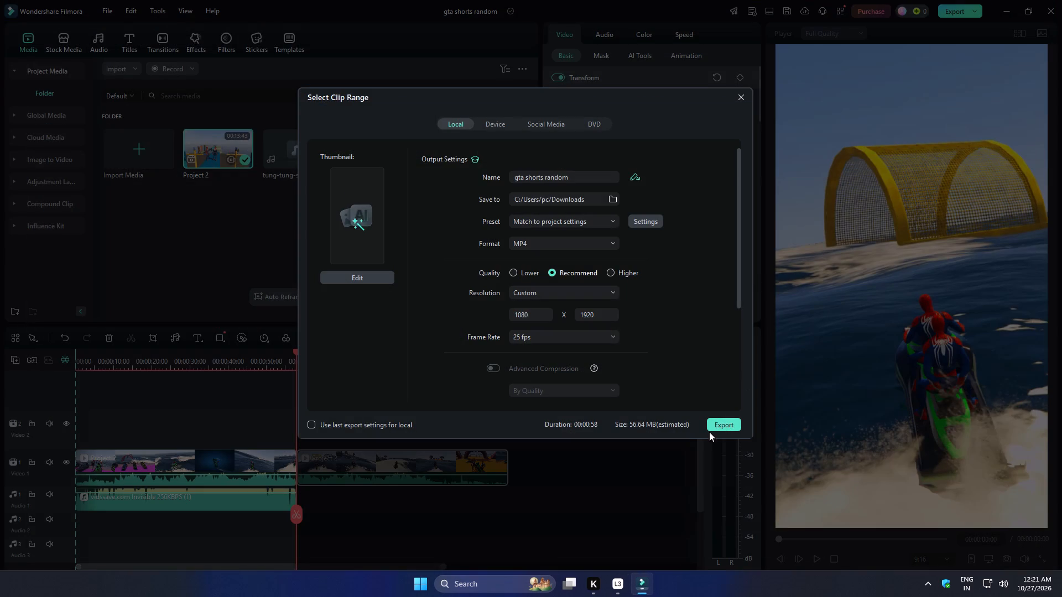
Name the export 13, set it to Higher quality, and export the marked range as an MP4.
{"action": "left_click_drag", "start_coordinate": [588, 179], "coordinate": [506, 182]}
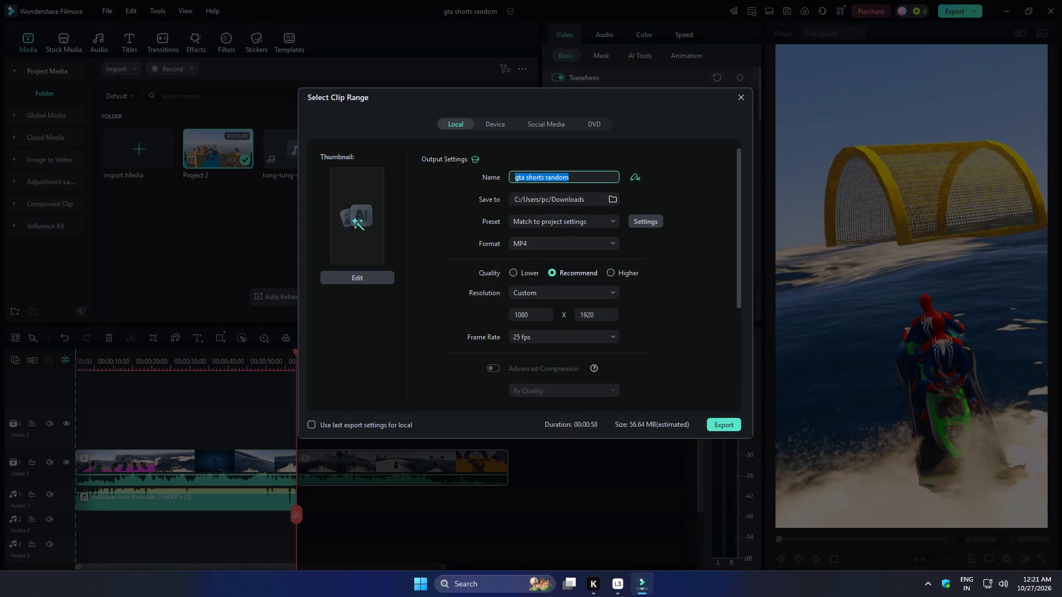
{"action": "left_click_drag", "start_coordinate": [506, 182], "coordinate": [506, 182]}
{"action": "key", "text": "1"}
{"action": "key", "text": "3"}
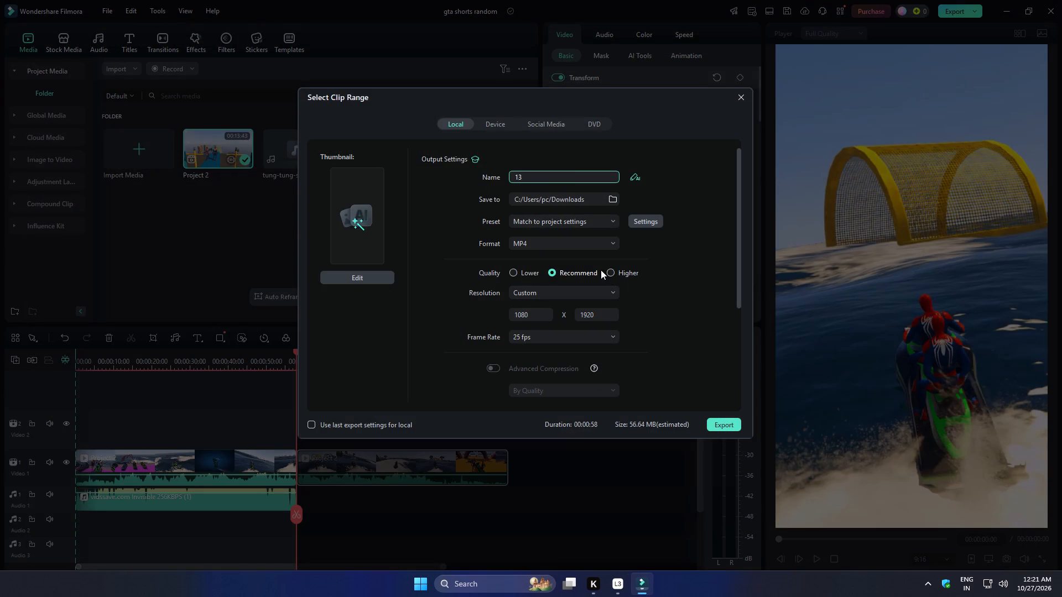
{"action": "left_click", "coordinate": [609, 269]}
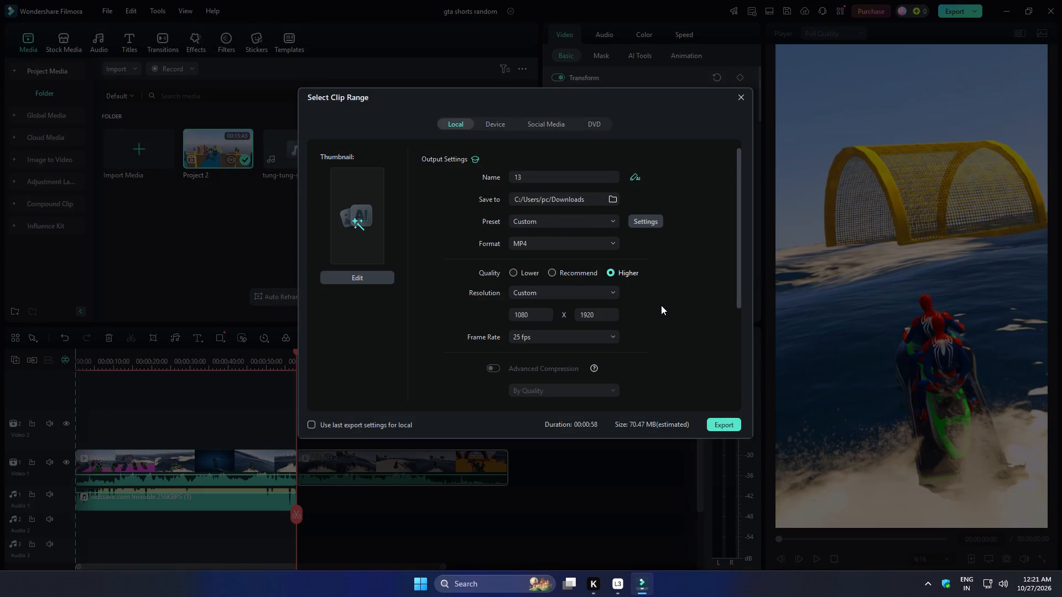
{"action": "left_click", "coordinate": [725, 423]}
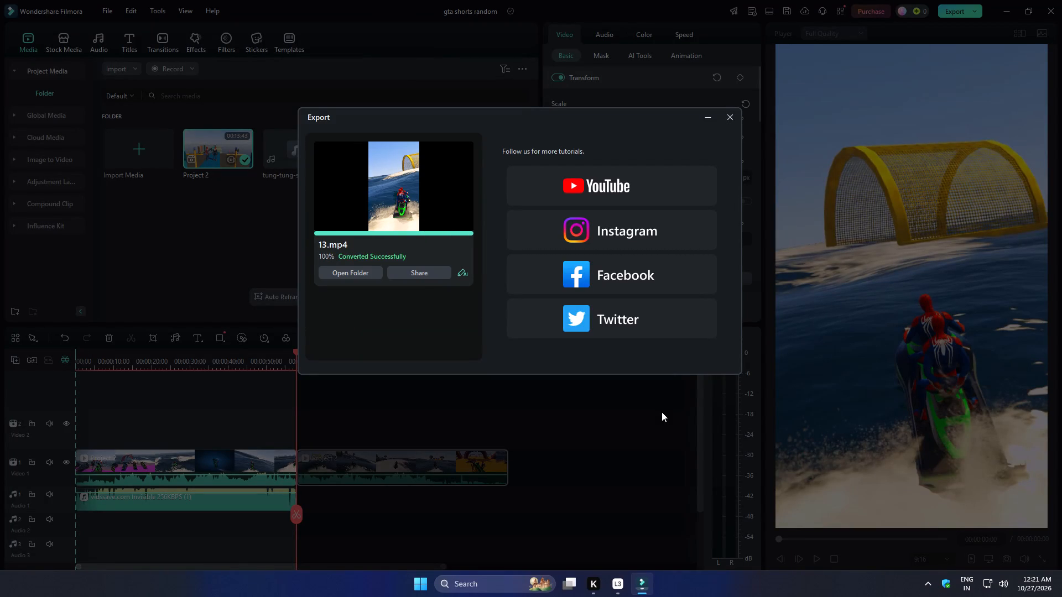
Close the finished export and delete the exported 58-second Project 2 segment from Video 1.
{"action": "left_click_drag", "start_coordinate": [732, 119], "coordinate": [751, 174]}
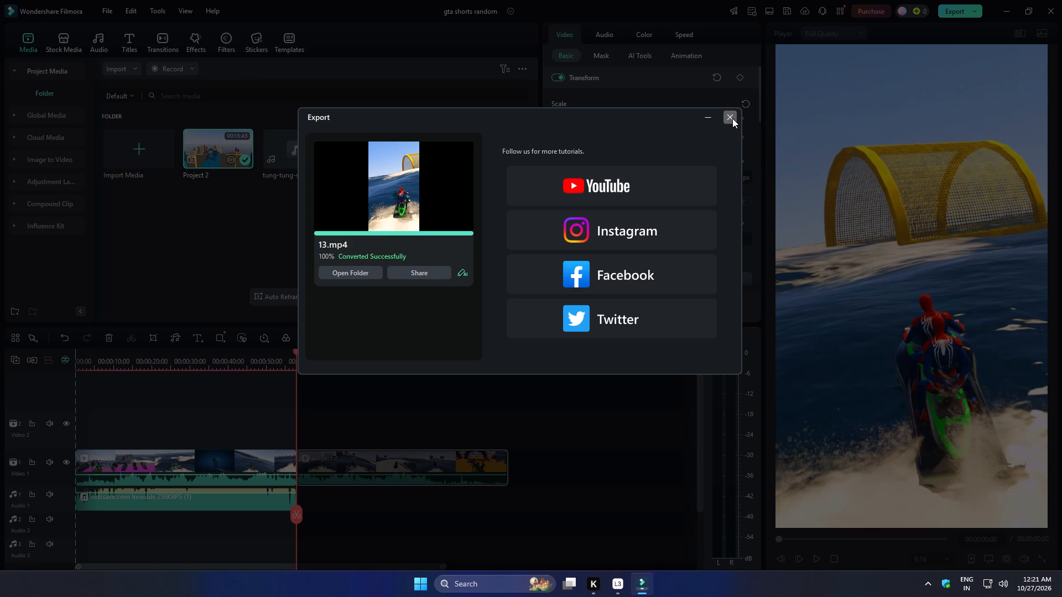
{"action": "left_click", "coordinate": [732, 118]}
{"action": "left_click", "coordinate": [271, 469]}
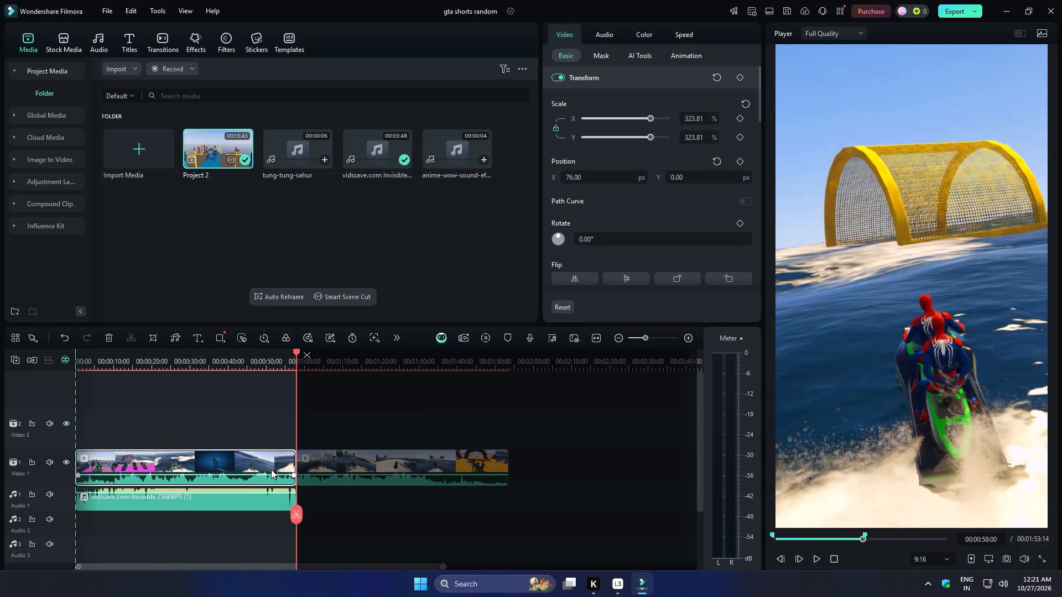
{"action": "key", "text": "Delete"}
Move the remaining Project 2 clip to the start of Video 1 and save the project.
{"action": "left_click_drag", "start_coordinate": [402, 458], "coordinate": [8, 463]}
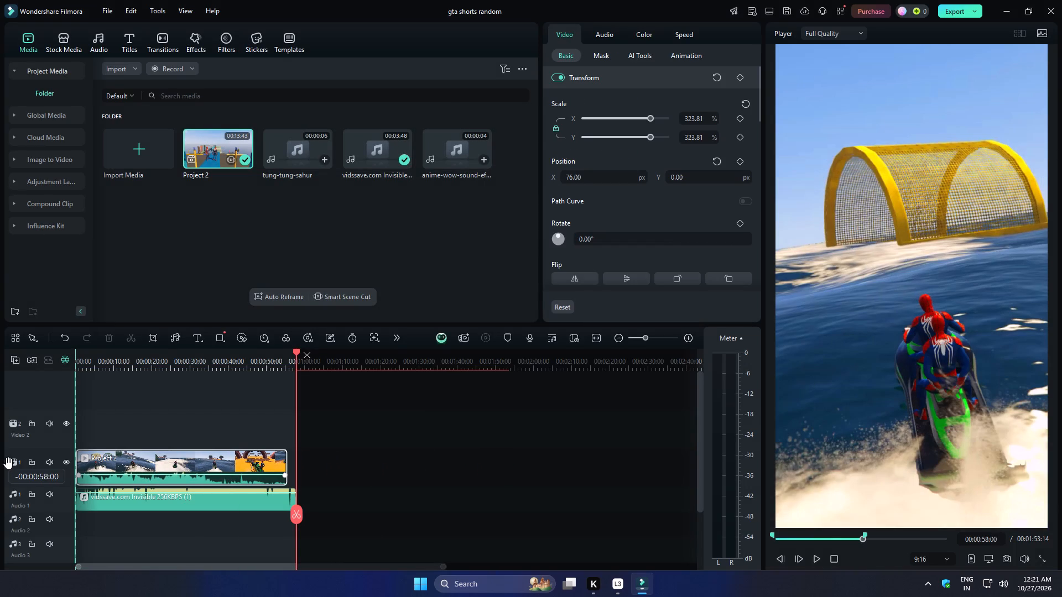
{"action": "left_click_drag", "start_coordinate": [8, 463], "coordinate": [0, 463]}
{"action": "key", "text": "ctrl+s"}
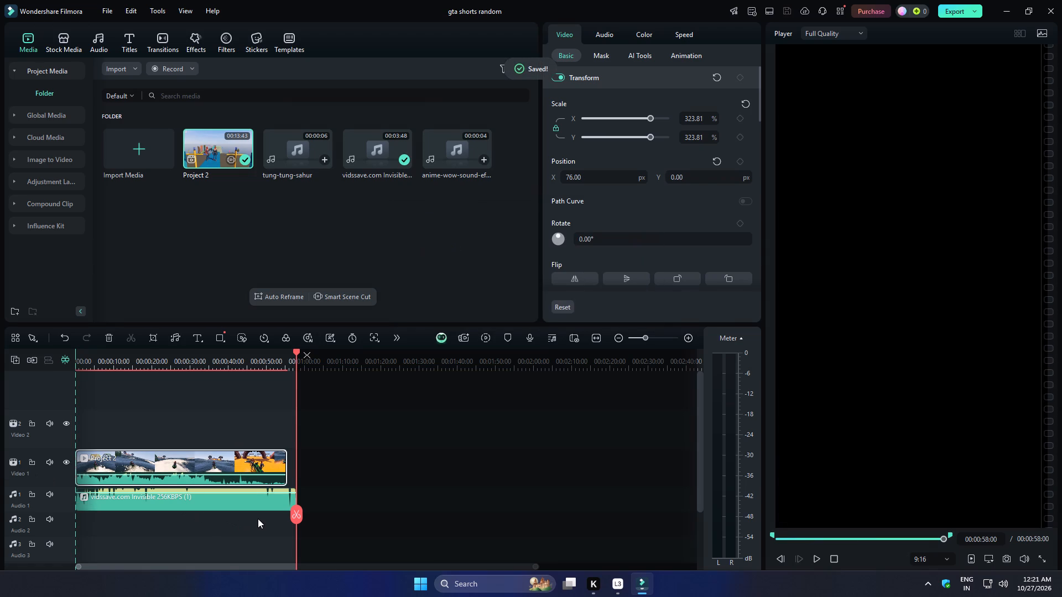
Trim the end of the music clip on Audio 1 to the Project 2 clip's end at 00:00:55:14, and save.
{"action": "scroll", "coordinate": [258, 517], "scroll_direction": "up", "scroll_amount": 20, "text": "ctrl"}
{"action": "scroll", "coordinate": [258, 517], "scroll_direction": "up", "scroll_amount": 3, "text": "ctrl"}
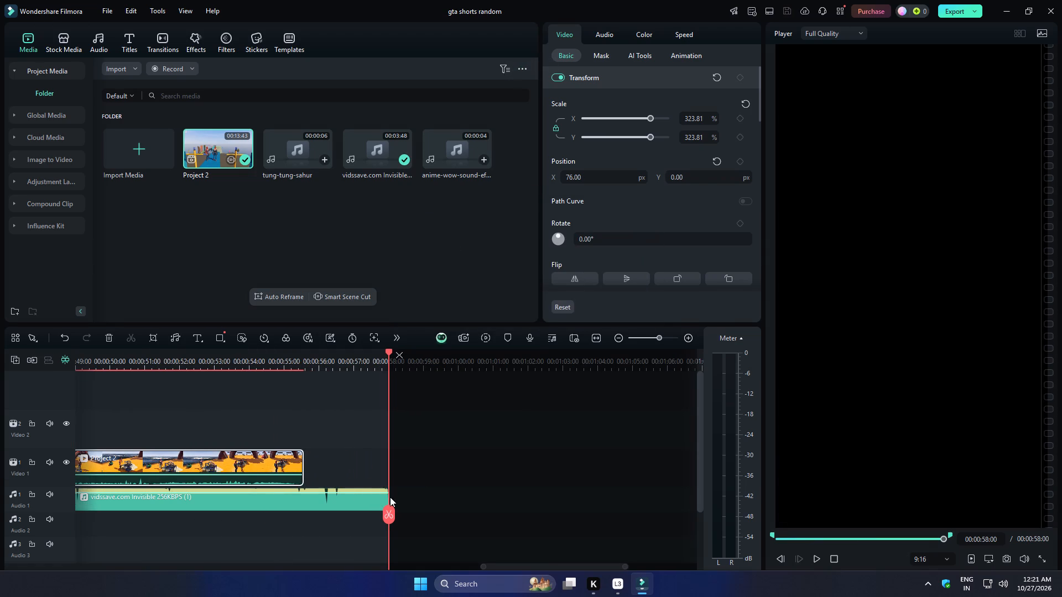
{"action": "left_click_drag", "start_coordinate": [387, 497], "coordinate": [305, 504]}
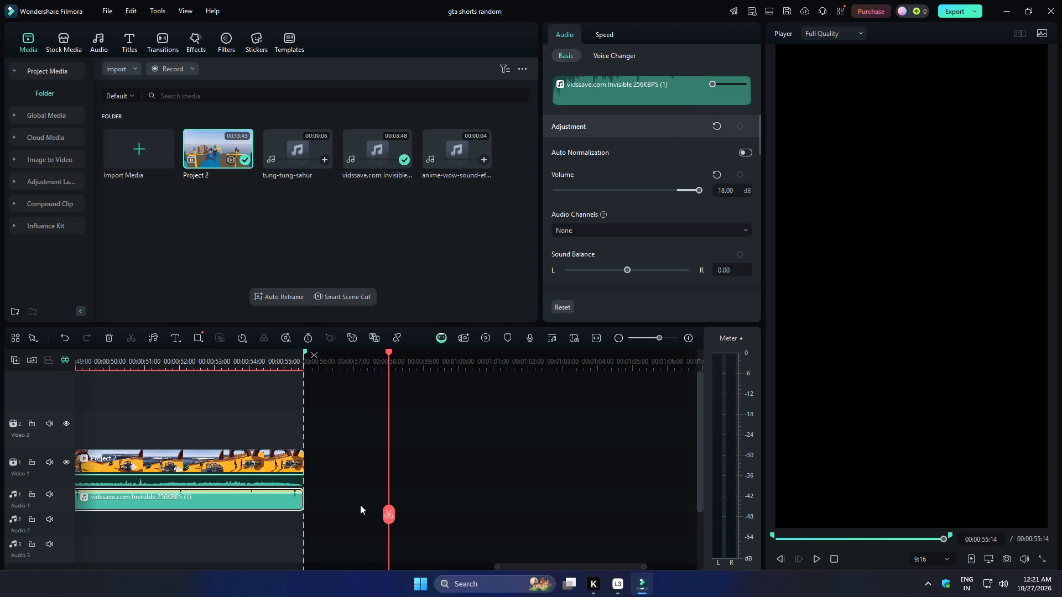
{"action": "key", "text": "ctrl+s"}
{"action": "key", "text": "ctrl+s"}
{"action": "key", "text": "ctrl+s"}
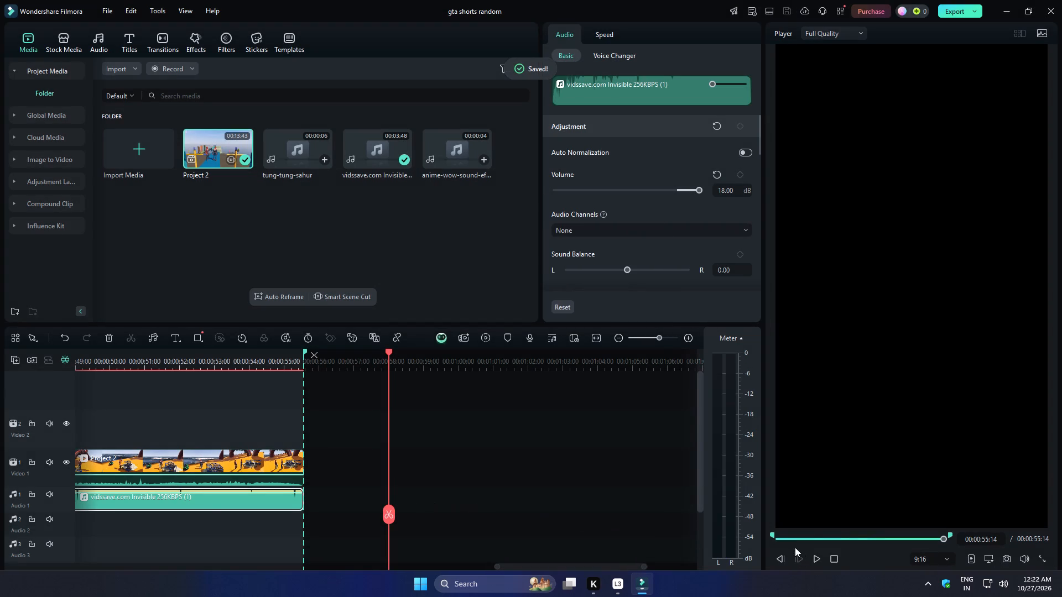
Scrub the preview from the start to the end of the trimmed short to check it.
{"action": "left_click_drag", "start_coordinate": [784, 542], "coordinate": [730, 540]}
{"action": "key", "text": "ctrl+s"}
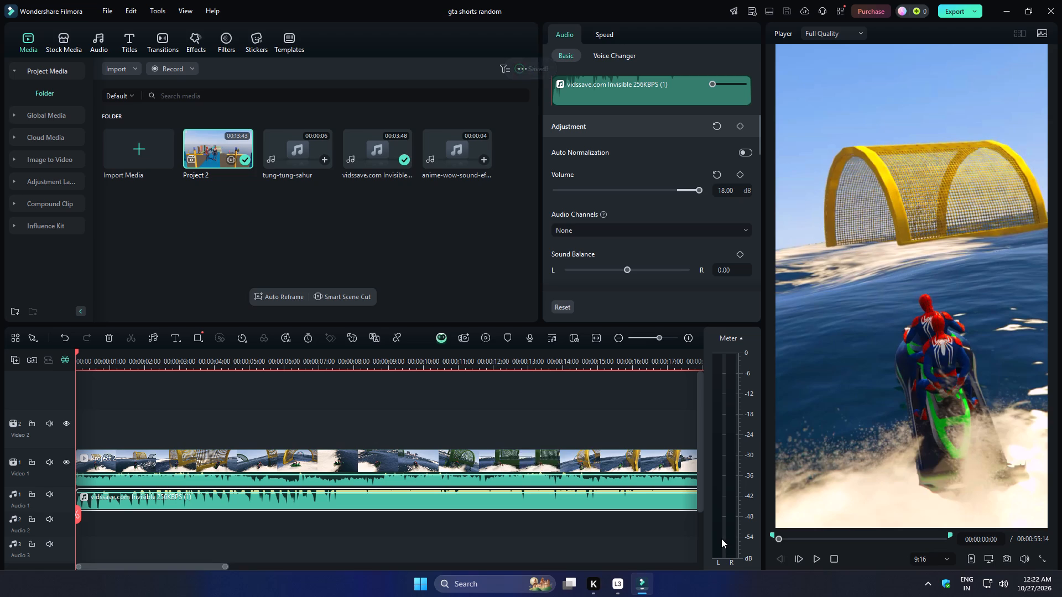
{"action": "left_click_drag", "start_coordinate": [836, 536], "coordinate": [1061, 555]}
{"action": "scroll", "coordinate": [501, 539], "scroll_direction": "down", "scroll_amount": 13, "text": "ctrl"}
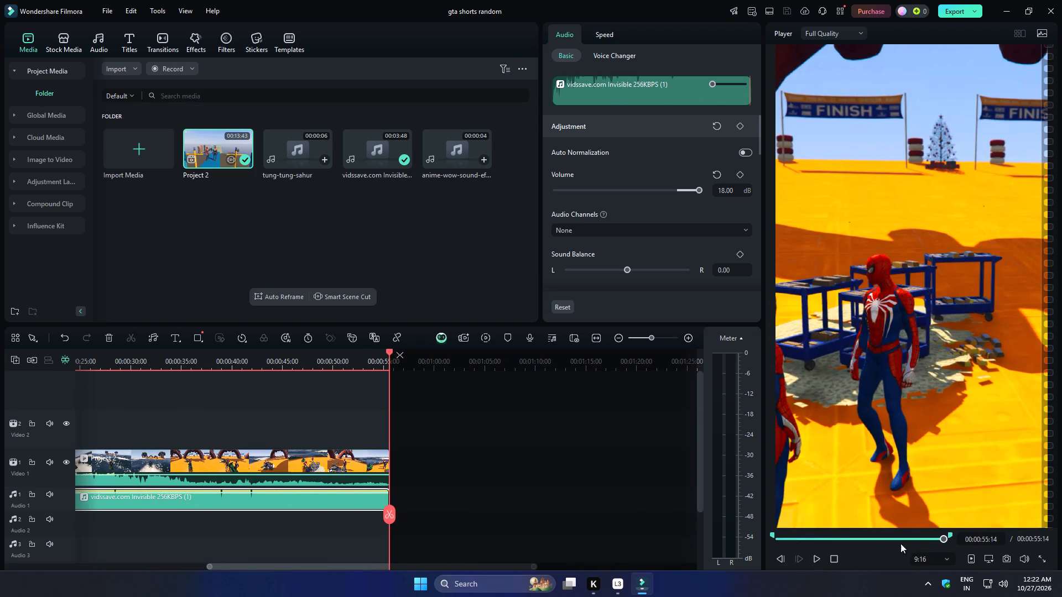
{"action": "left_click_drag", "start_coordinate": [942, 543], "coordinate": [998, 552]}
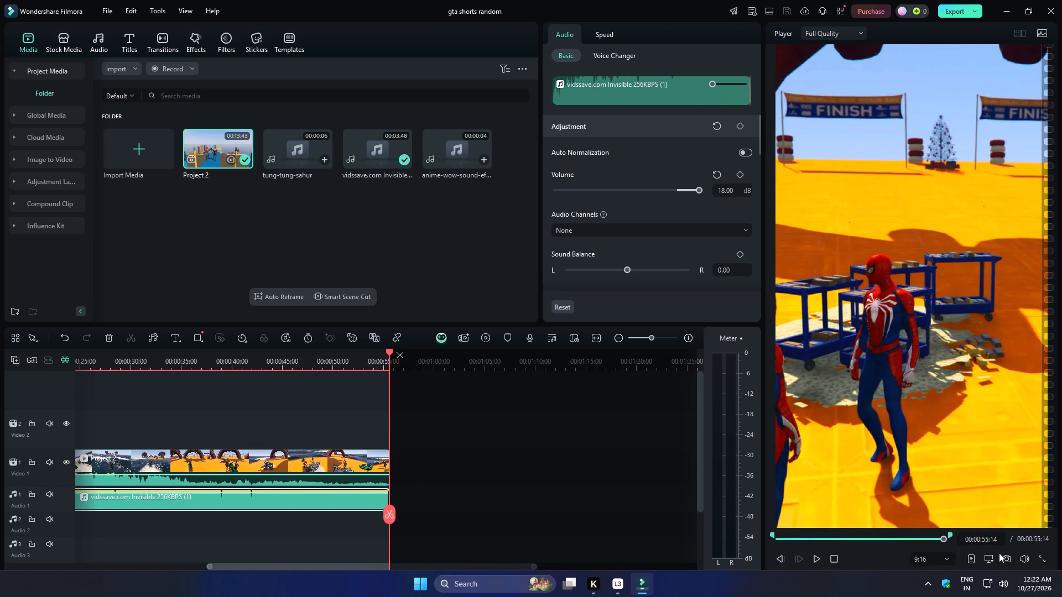
{"action": "left_click_drag", "start_coordinate": [943, 538], "coordinate": [990, 547]}
{"action": "left_click_drag", "start_coordinate": [990, 547], "coordinate": [993, 547]}
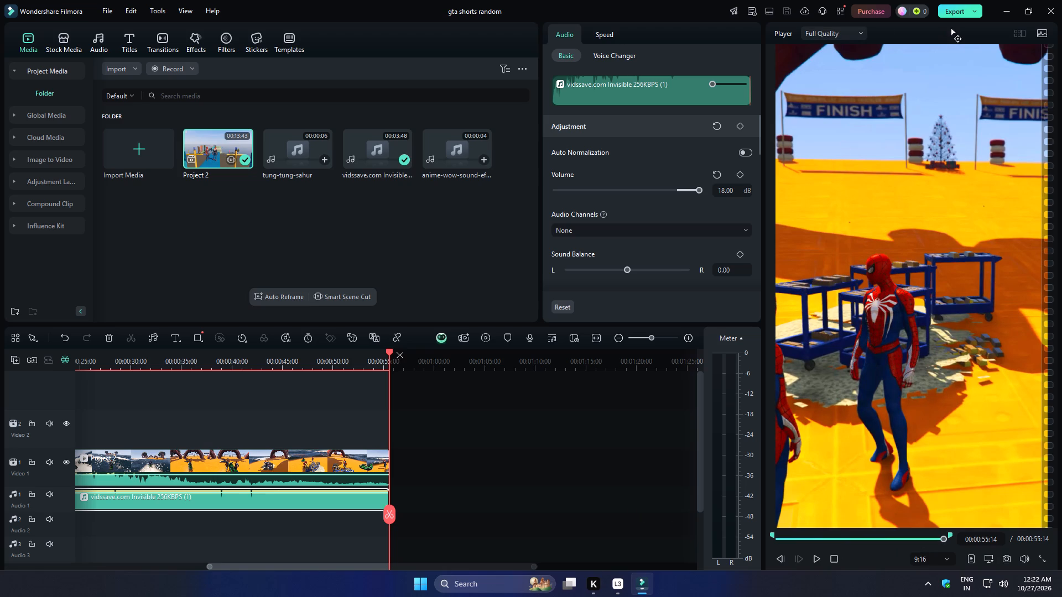
Name the export 14, set it to Higher quality, export the marked range as an MP4, and close the export window.
{"action": "left_click", "coordinate": [953, 14]}
{"action": "left_click_drag", "start_coordinate": [601, 175], "coordinate": [480, 184]}
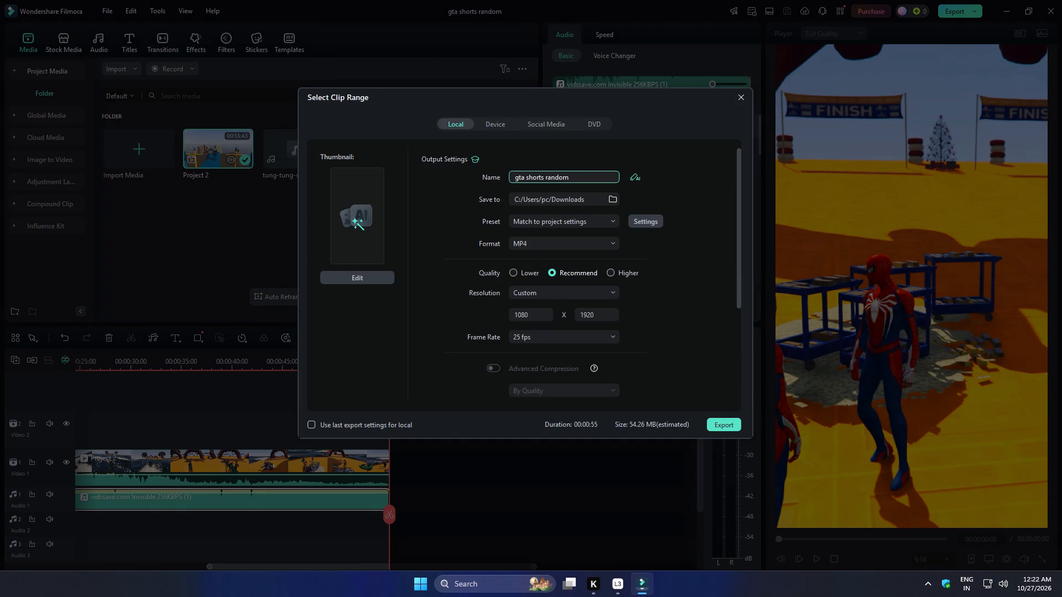
{"action": "left_click_drag", "start_coordinate": [480, 184], "coordinate": [479, 169]}
{"action": "key", "text": "1"}
{"action": "key", "text": "4"}
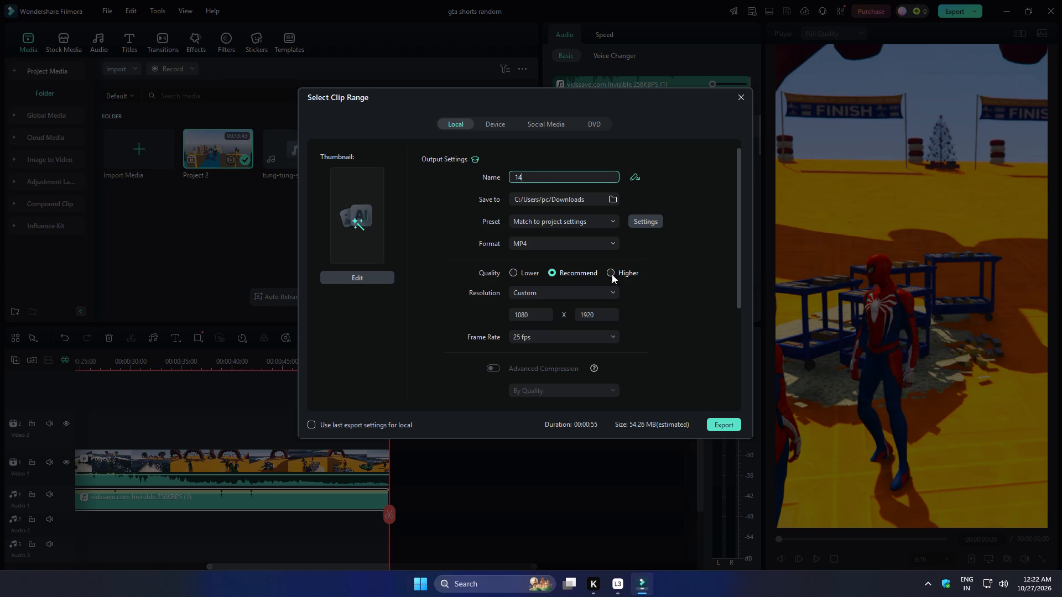
{"action": "left_click", "coordinate": [612, 274]}
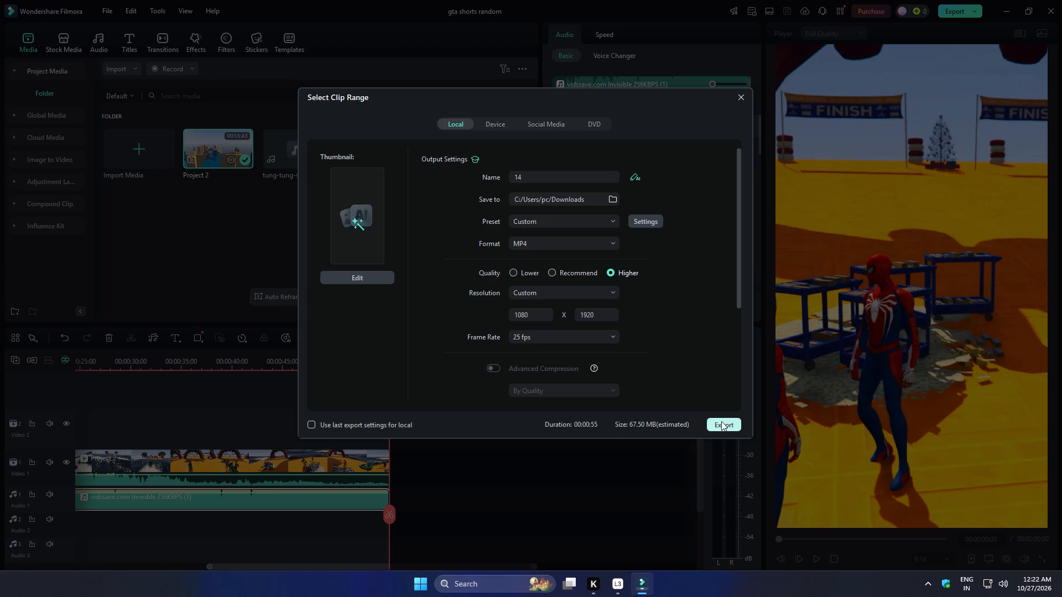
{"action": "left_click", "coordinate": [721, 421]}
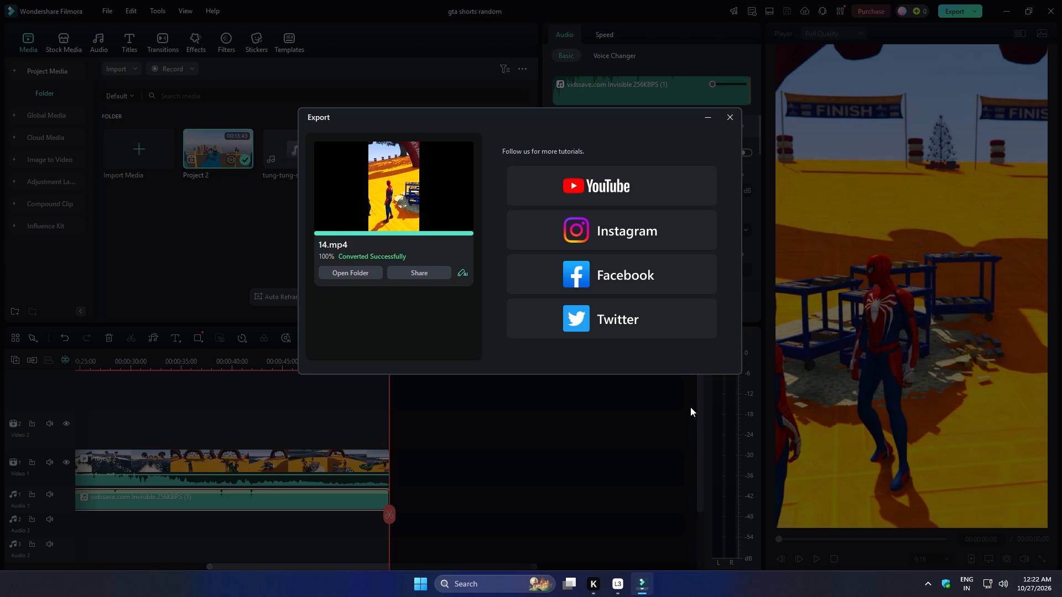
{"action": "left_click", "coordinate": [732, 118]}
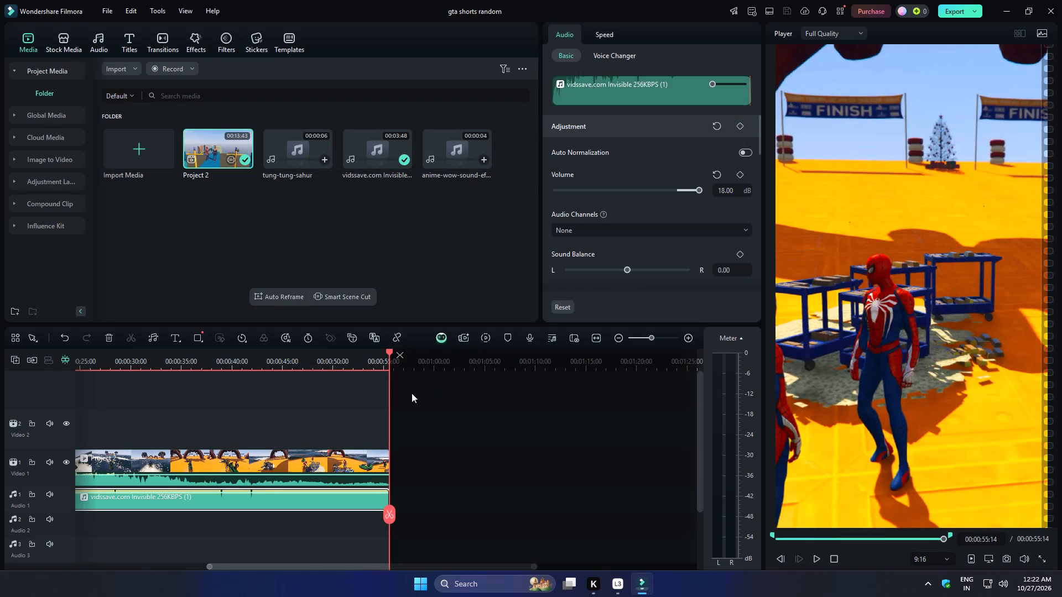
Clear the marked export range from the timeline and save the project.
{"action": "left_click_drag", "start_coordinate": [388, 517], "coordinate": [319, 519]}
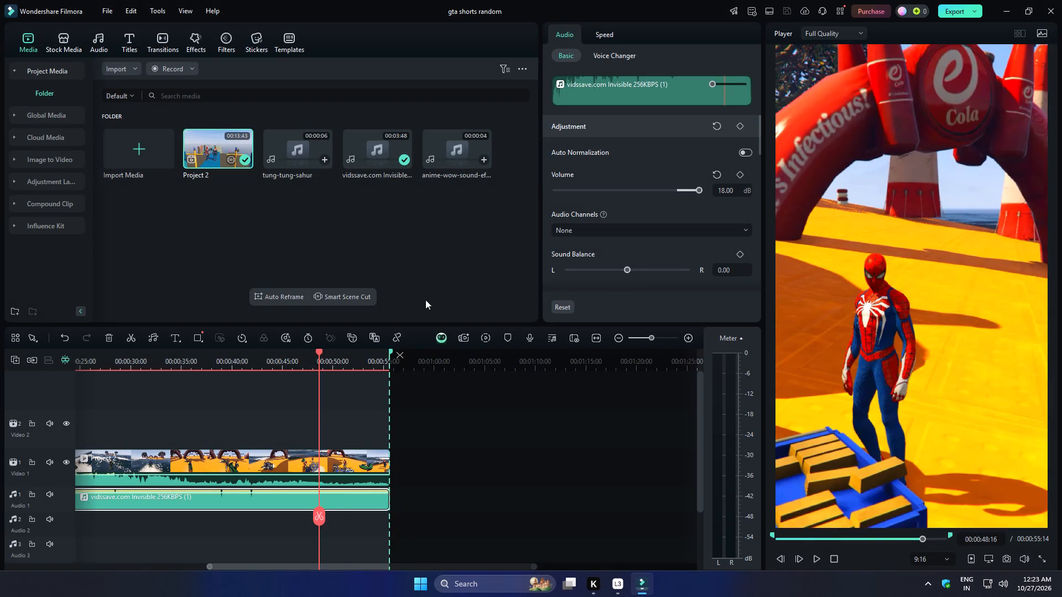
{"action": "left_click", "coordinate": [398, 354]}
{"action": "left_click_drag", "start_coordinate": [321, 514], "coordinate": [425, 517]}
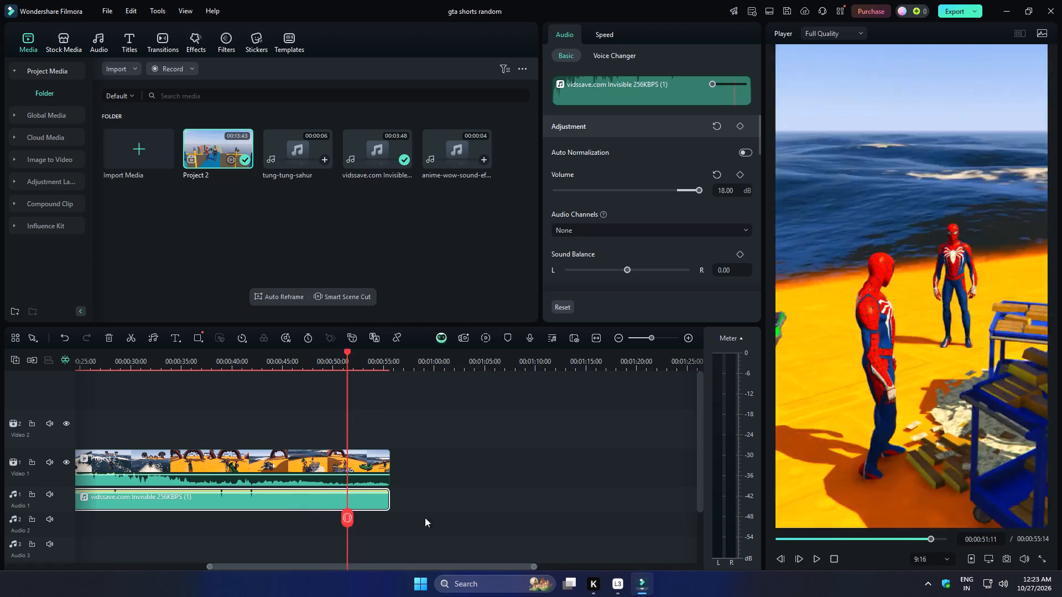
{"action": "left_click_drag", "start_coordinate": [425, 517], "coordinate": [483, 516]}
{"action": "left_click", "coordinate": [572, 517]}
{"action": "key", "text": "ctrl+s"}
{"action": "key", "text": "ctrl+s"}
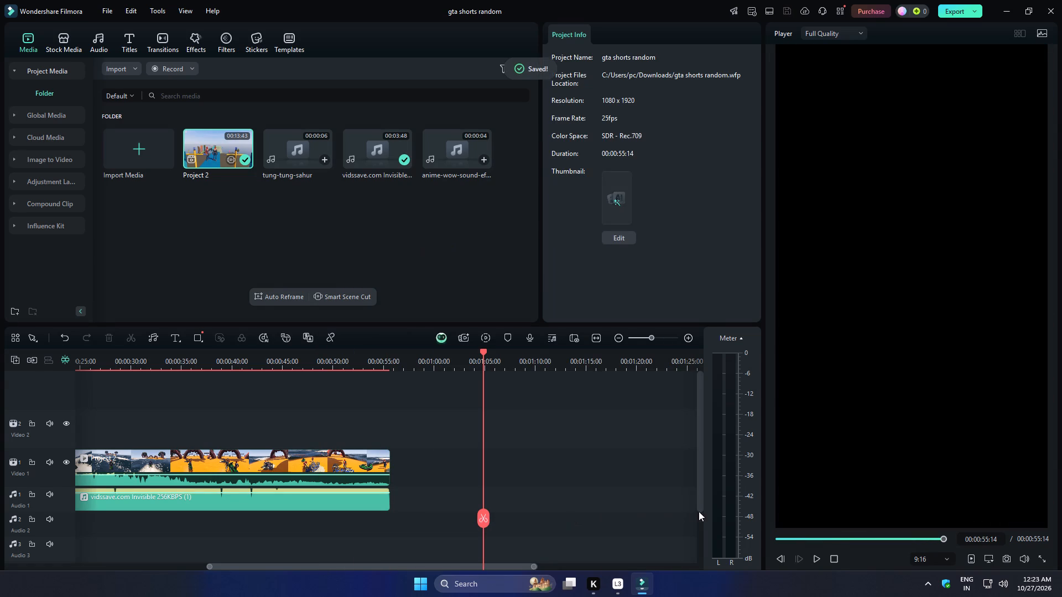
{"action": "key", "text": "ctrl+s"}
Play back the short from its start and at several points near its end to check picture and music, and save the project.
{"action": "left_click", "coordinate": [816, 562]}
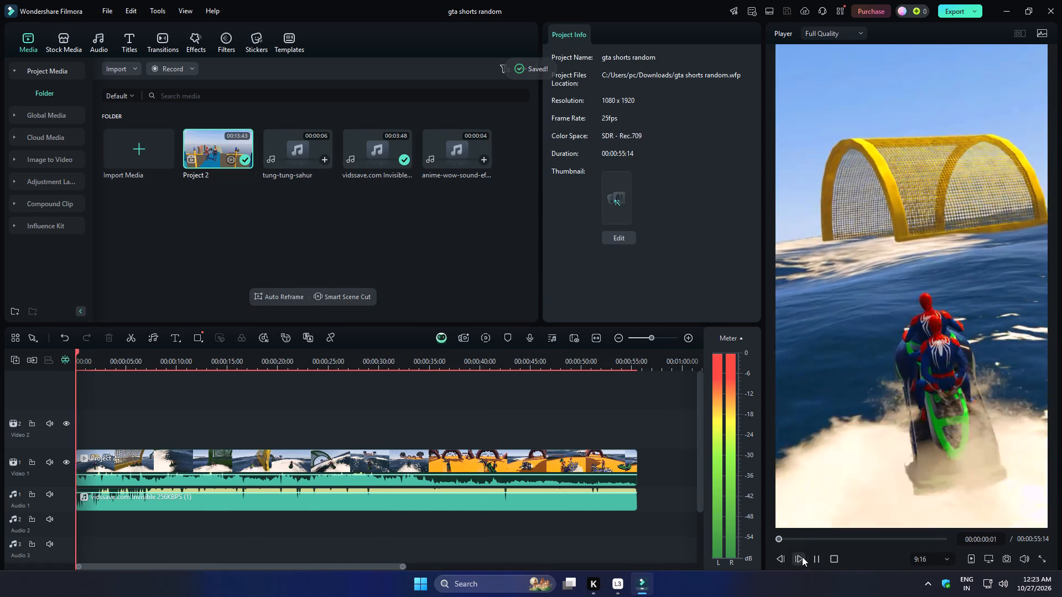
{"action": "left_click", "coordinate": [935, 539]}
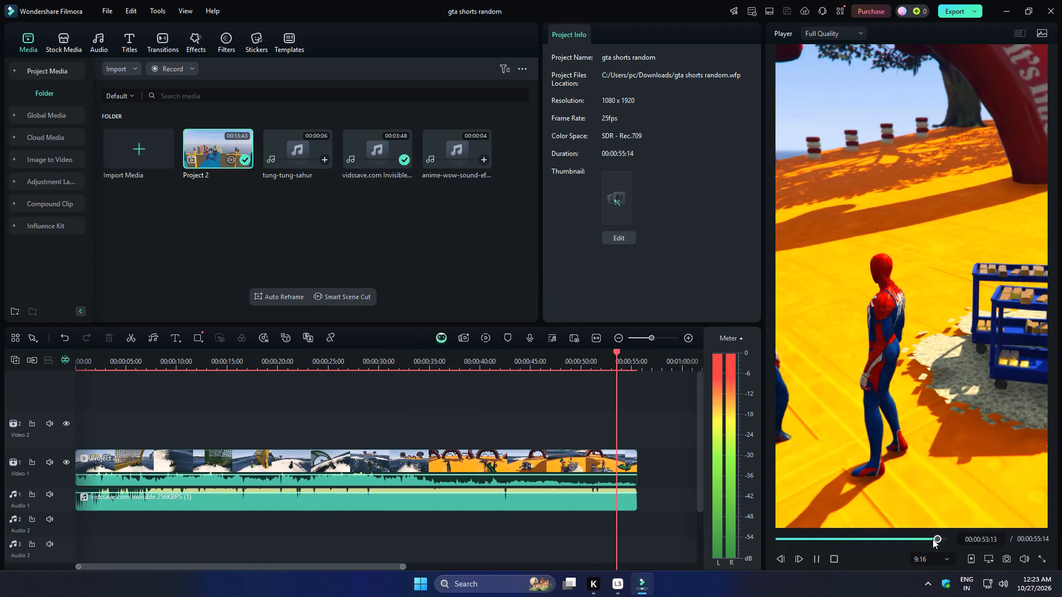
{"action": "left_click", "coordinate": [922, 539]}
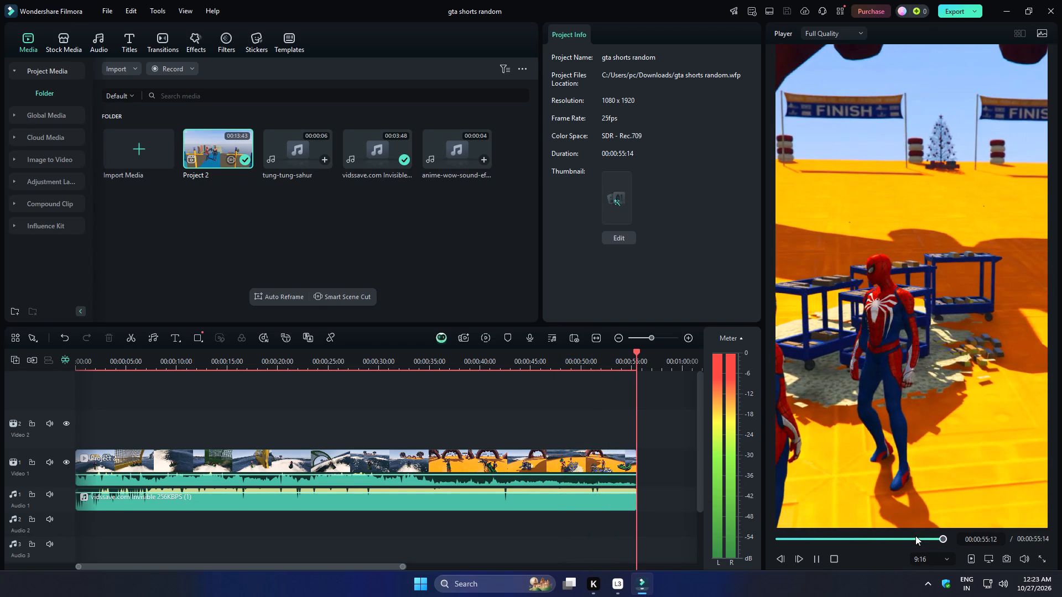
{"action": "left_click_drag", "start_coordinate": [912, 538], "coordinate": [899, 541]}
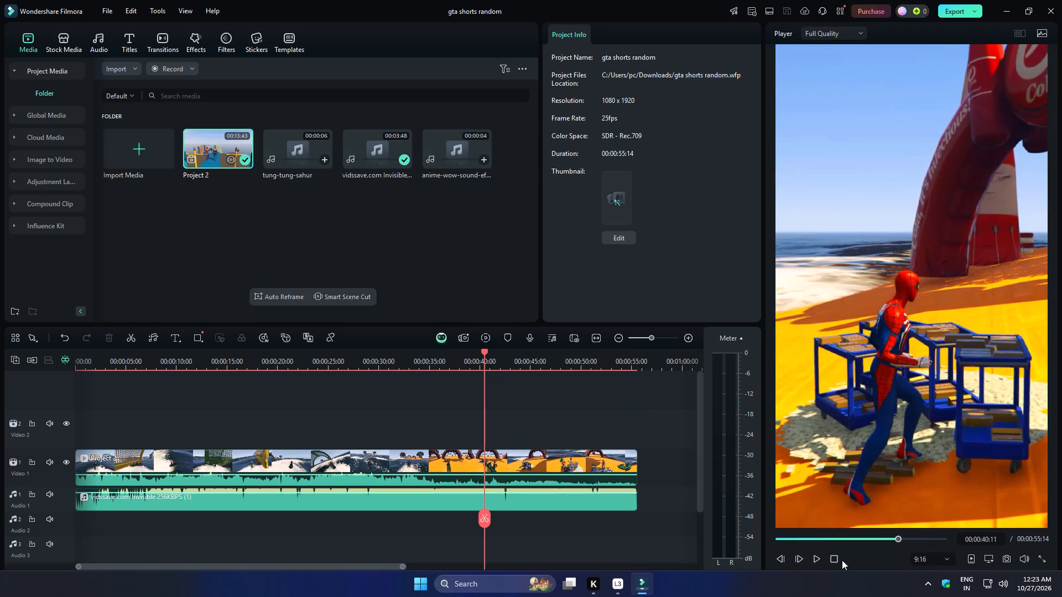
{"action": "left_click", "coordinate": [821, 561]}
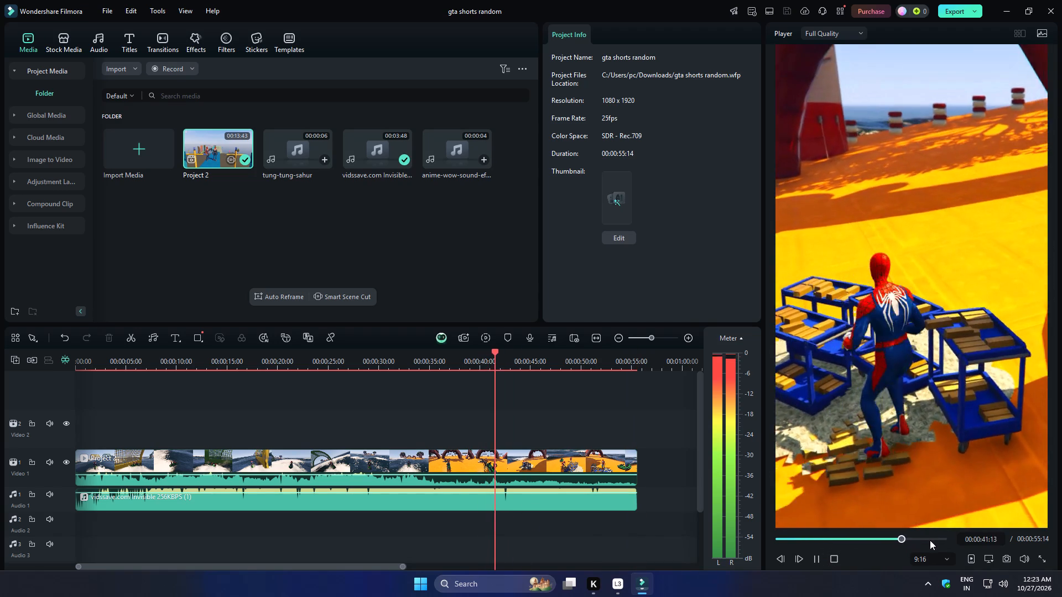
{"action": "left_click", "coordinate": [930, 540]}
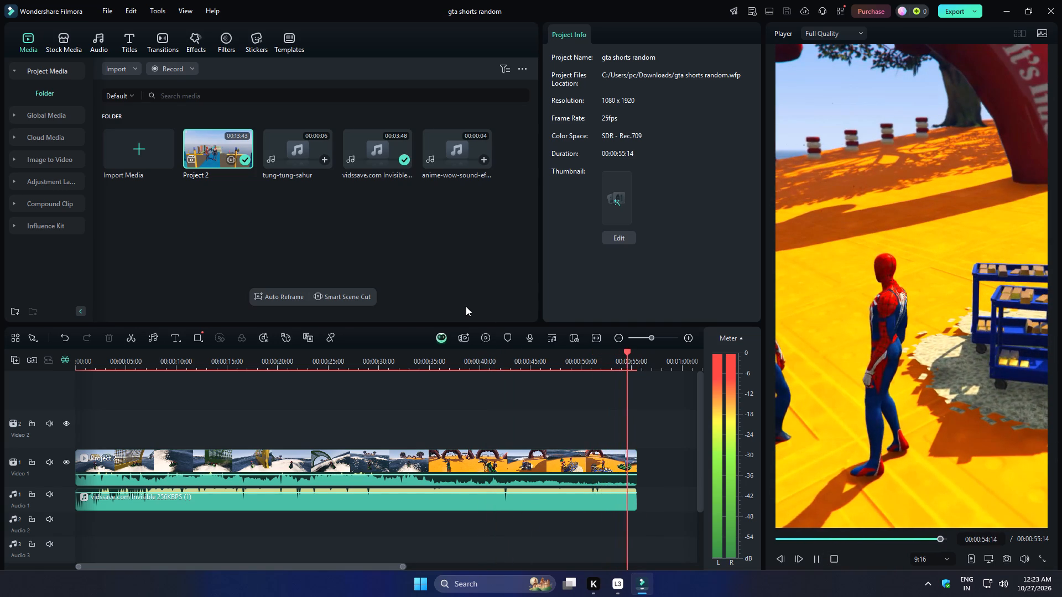
{"action": "left_click", "coordinate": [468, 305]}
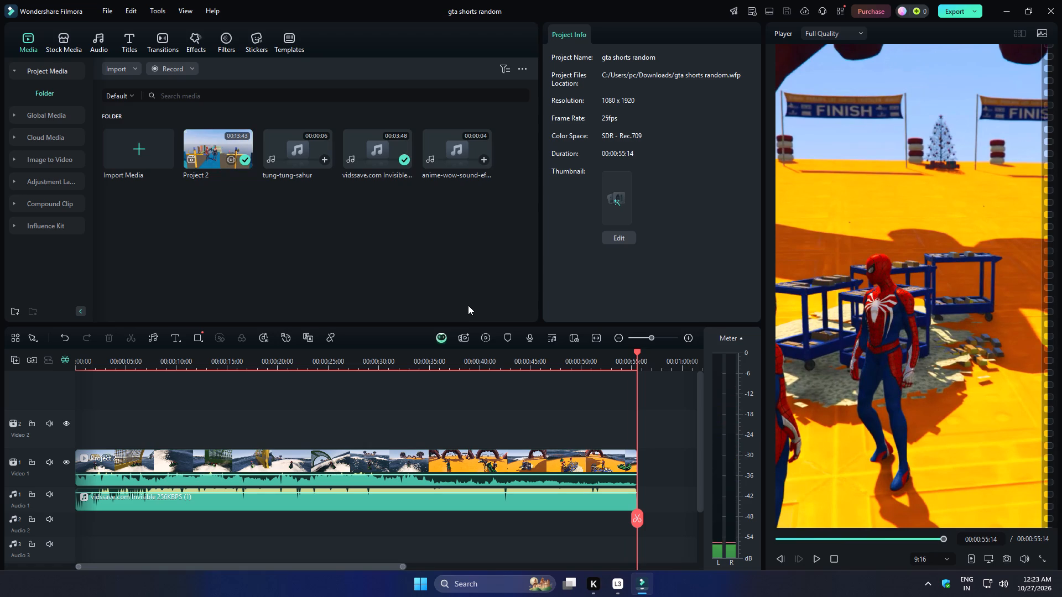
{"action": "key", "text": "ctrl+s"}
{"action": "key", "text": "ctrl+s"}
{"action": "left_click", "coordinate": [657, 444]}
{"action": "key", "text": "ctrl+s"}
Scrub through the final third of the short to recheck its ending.
{"action": "left_click_drag", "start_coordinate": [893, 536], "coordinate": [902, 530]}
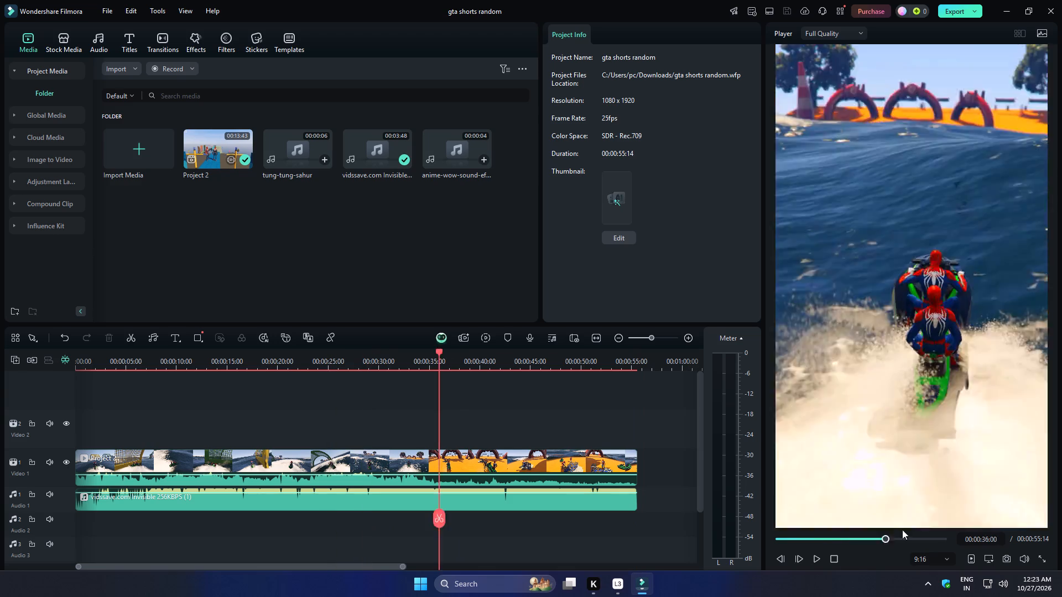
{"action": "left_click_drag", "start_coordinate": [902, 530], "coordinate": [1019, 518]}
{"action": "left_click", "coordinate": [1061, 506]}
{"action": "left_click_drag", "start_coordinate": [933, 538], "coordinate": [980, 538]}
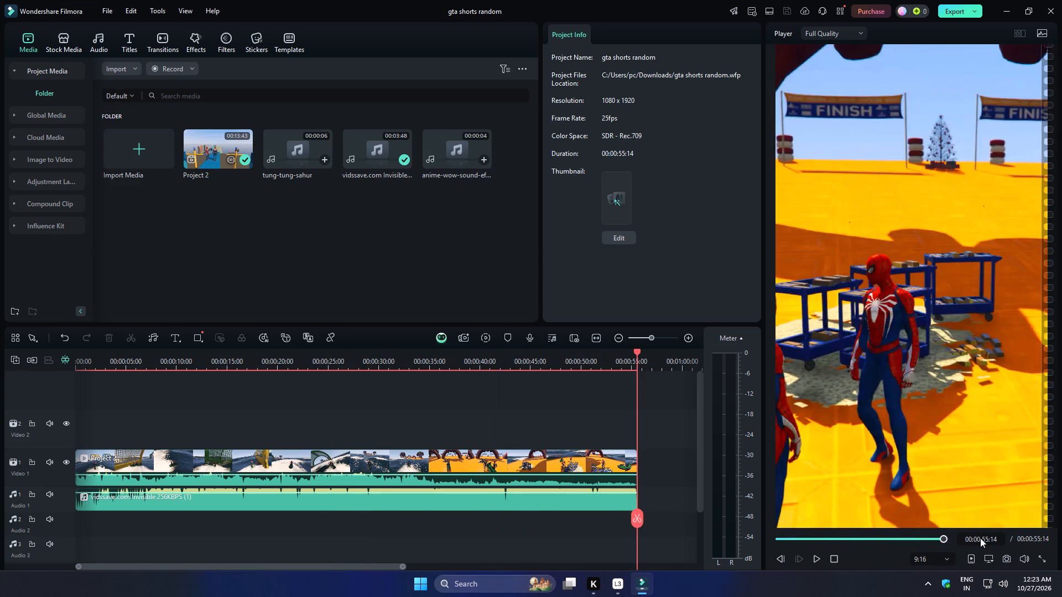
{"action": "left_click_drag", "start_coordinate": [980, 538], "coordinate": [1061, 536]}
{"action": "left_click_drag", "start_coordinate": [928, 541], "coordinate": [919, 544]}
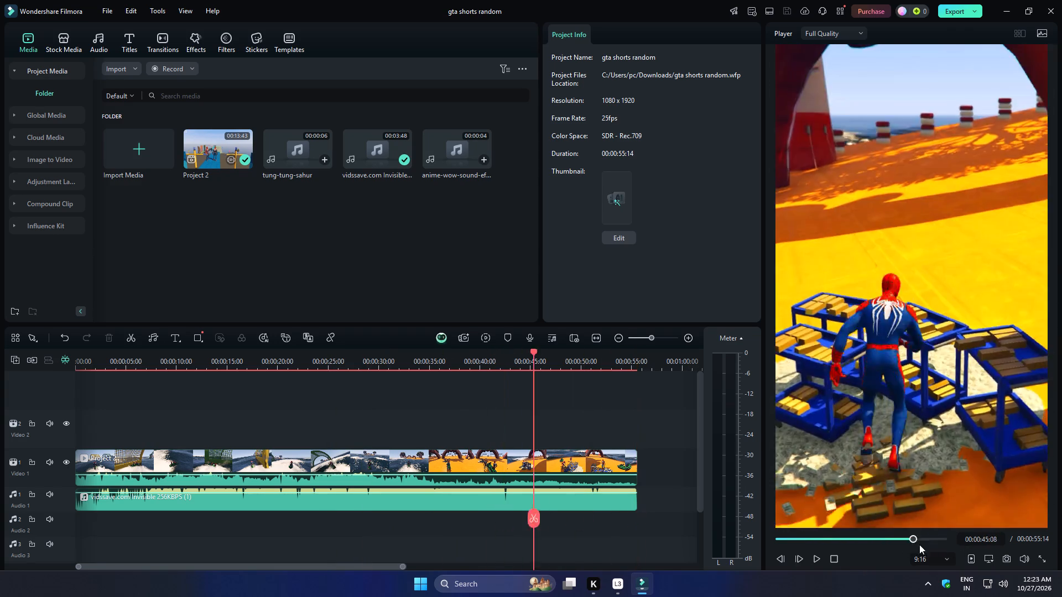
Check the short's final frame, save the gta shorts random project and close Filmora along with its start window.
{"action": "left_click_drag", "start_coordinate": [919, 544], "coordinate": [1061, 544]}
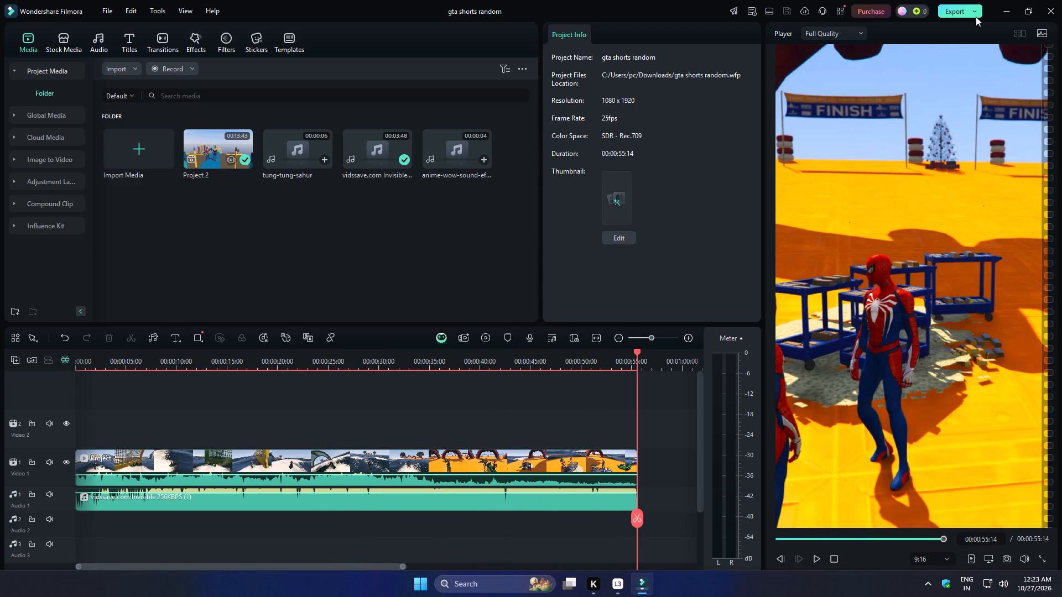
{"action": "key", "text": "ctrl+s"}
{"action": "left_click", "coordinate": [1049, 17]}
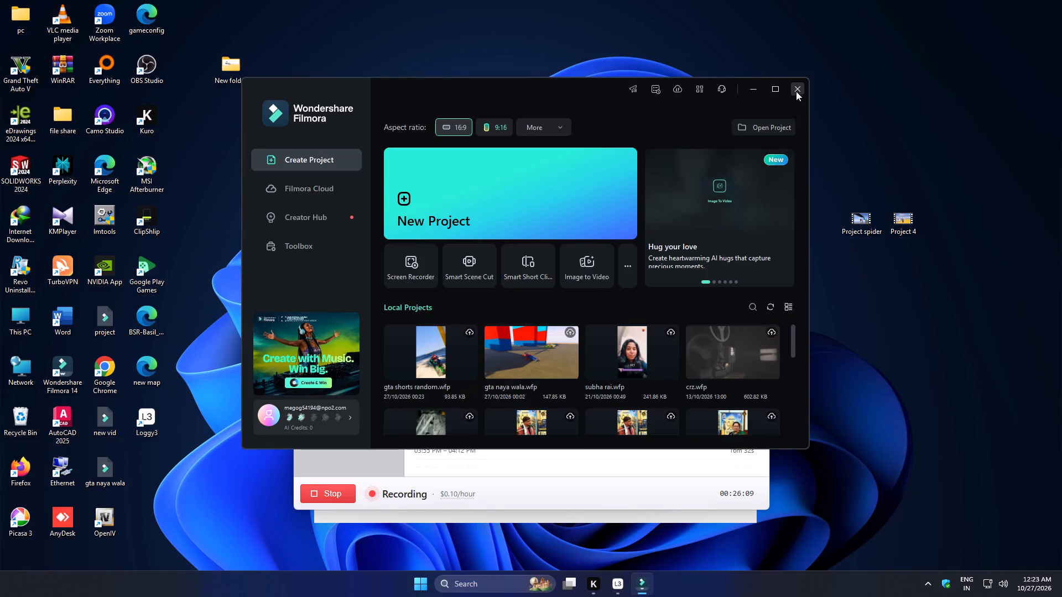
{"action": "left_click", "coordinate": [796, 90]}
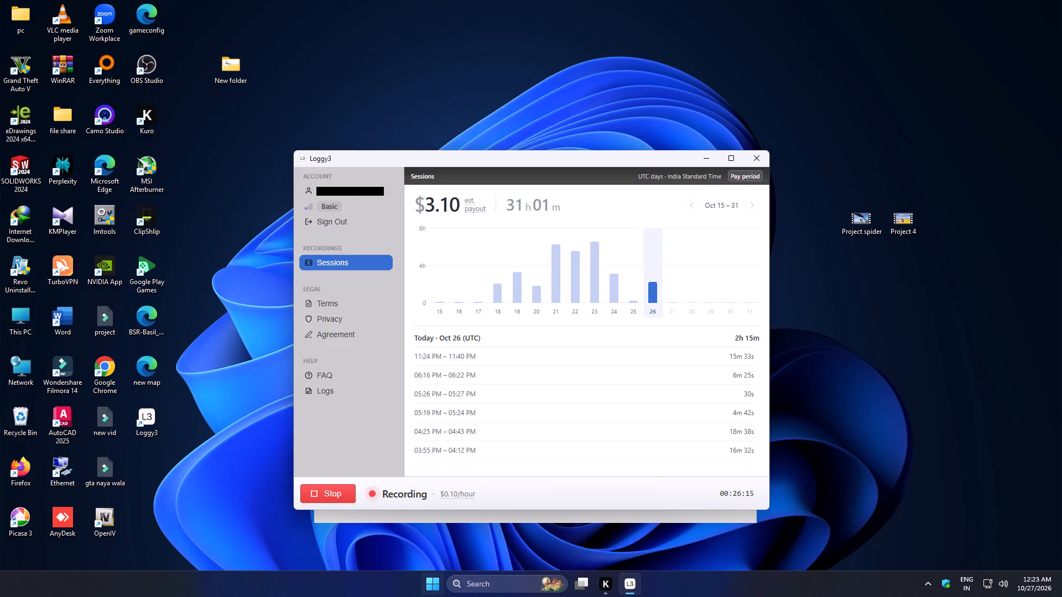
Switch to Google Chrome, close the leftover tabs and open the GTA Ghost Rider channel's dashboard in YouTube Studio.
{"action": "double_click", "coordinate": [109, 362]}
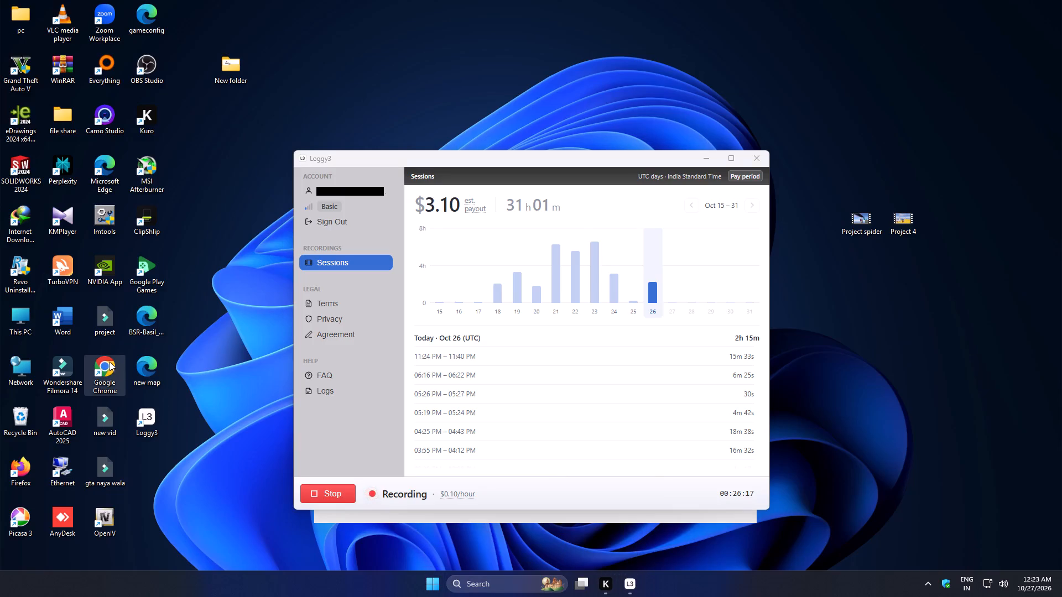
{"action": "left_click", "coordinate": [679, 261]}
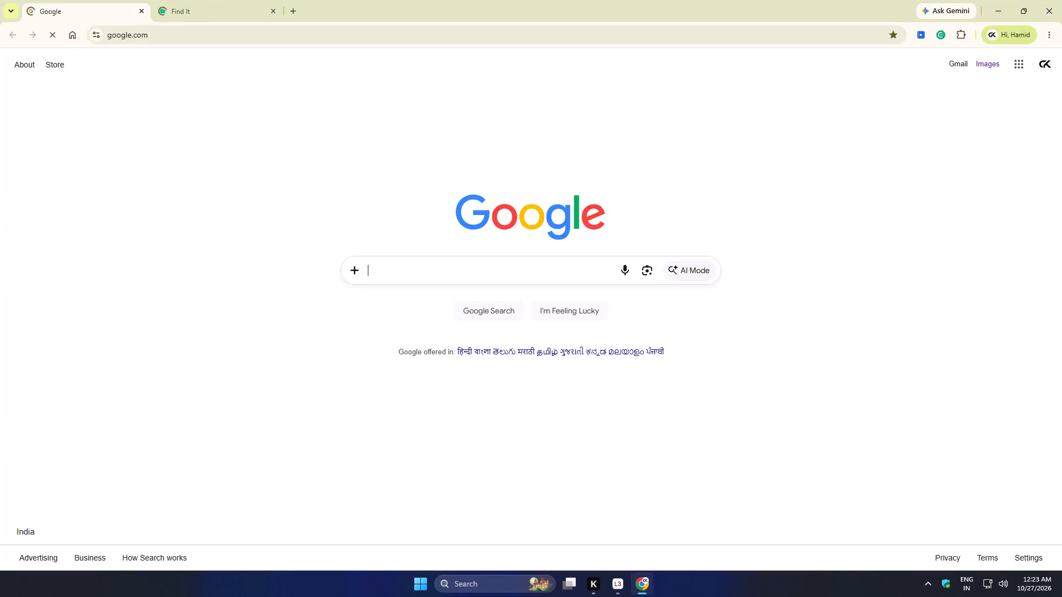
{"action": "left_click", "coordinate": [290, 13]}
{"action": "left_click", "coordinate": [272, 9]}
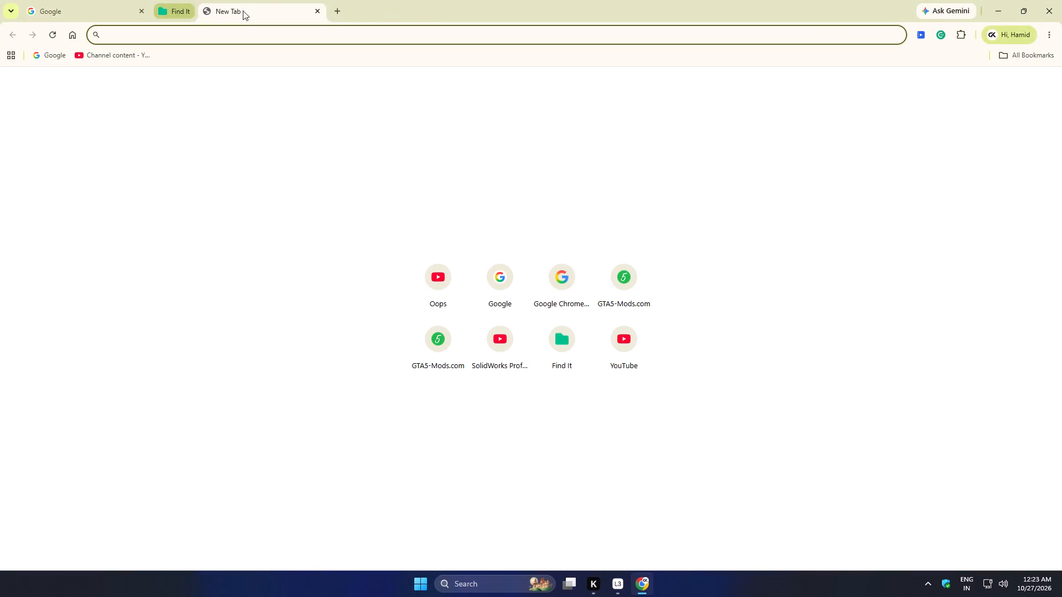
{"action": "left_click", "coordinate": [139, 10]}
{"action": "left_click", "coordinate": [449, 270]}
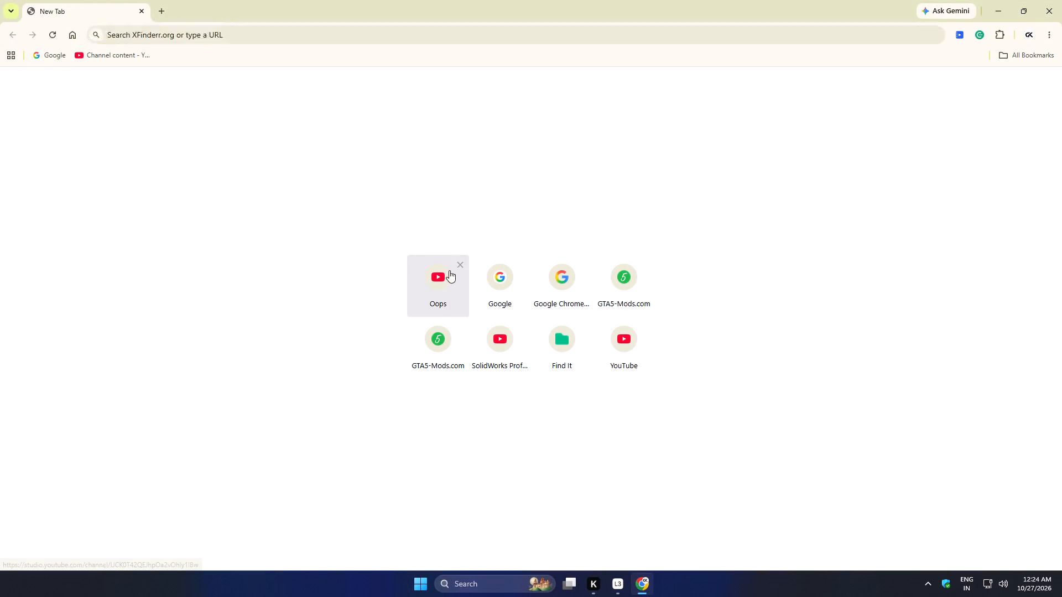
{"action": "left_click", "coordinate": [554, 346]}
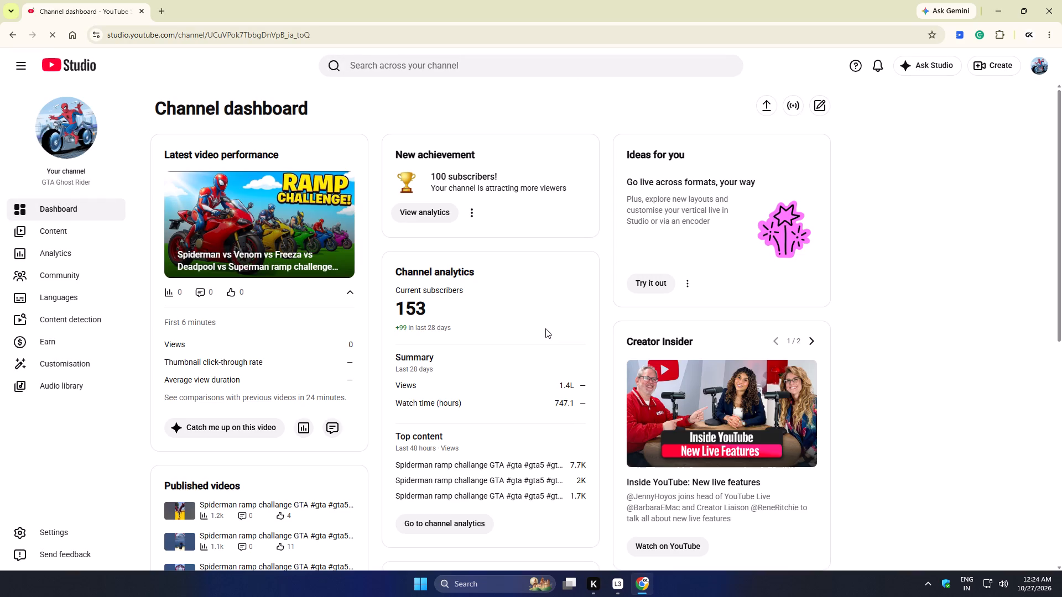
Copy the description text from the newest published Short's video details, and return to the channel dashboard.
{"action": "left_click", "coordinate": [40, 225]}
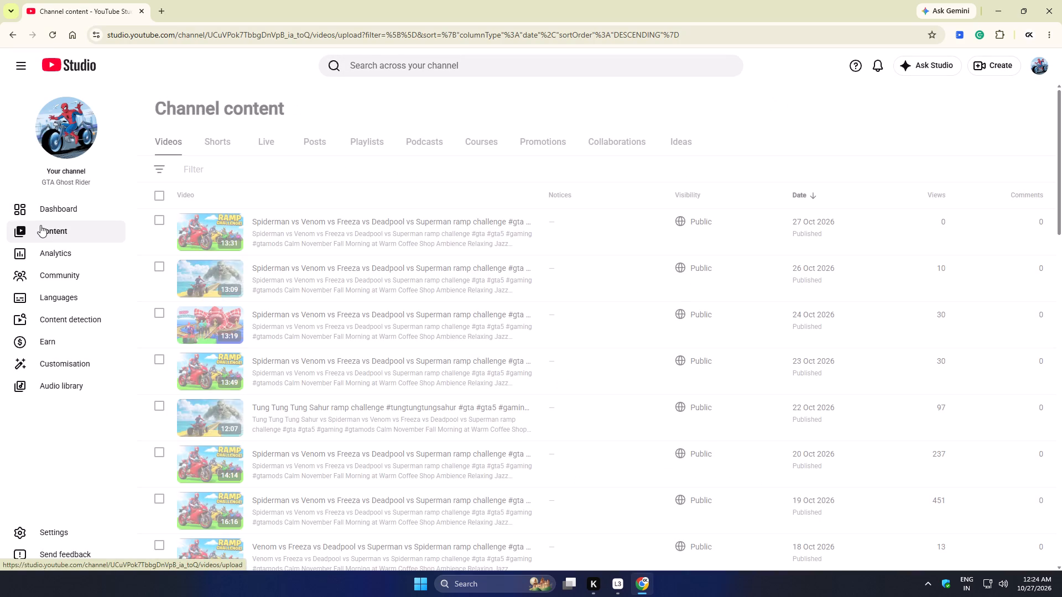
{"action": "left_click", "coordinate": [206, 138]}
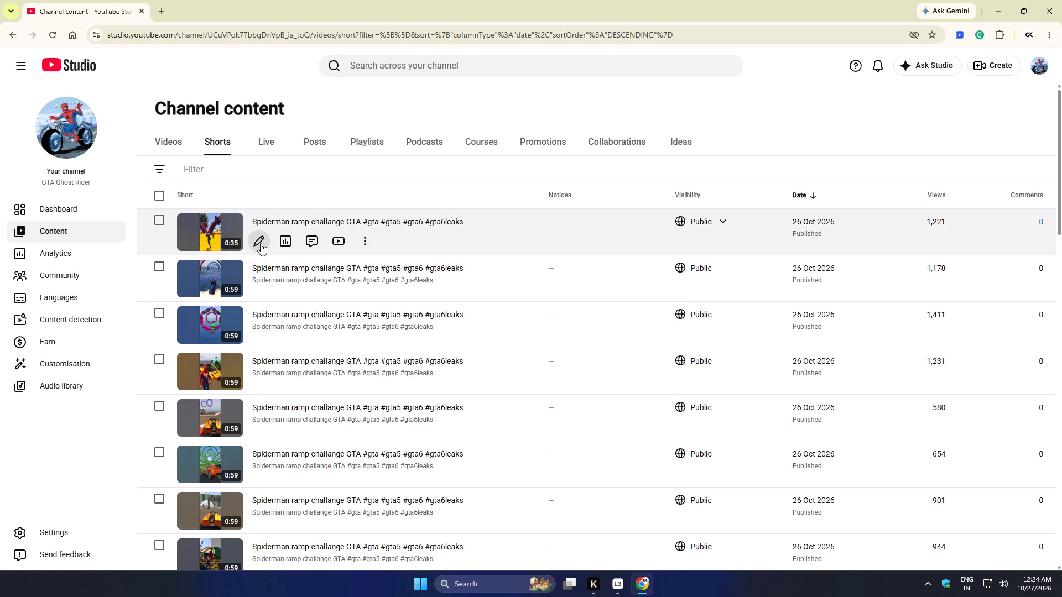
{"action": "left_click", "coordinate": [261, 243]}
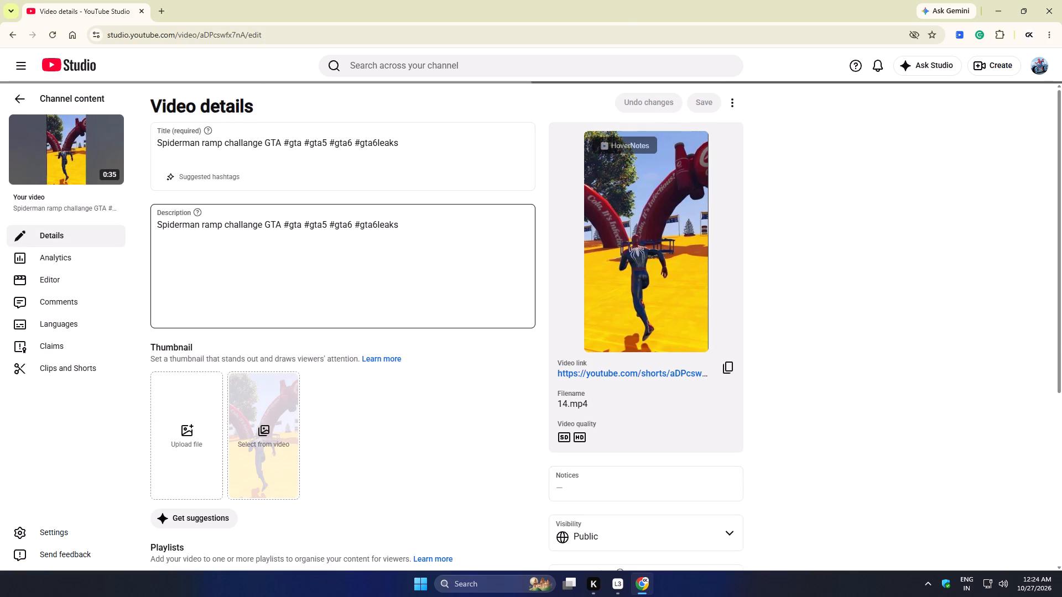
{"action": "left_click_drag", "start_coordinate": [404, 233], "coordinate": [124, 245]}
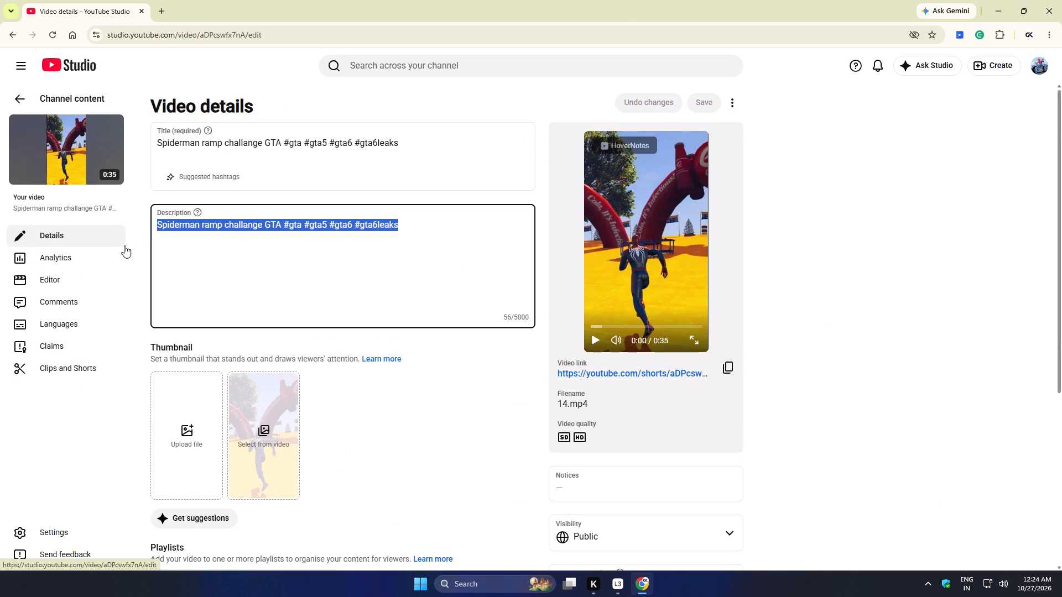
{"action": "key", "text": "ctrl+a"}
{"action": "key", "text": "ctrl+a"}
{"action": "key", "text": "ctrl+c"}
{"action": "key", "text": "ctrl+c"}
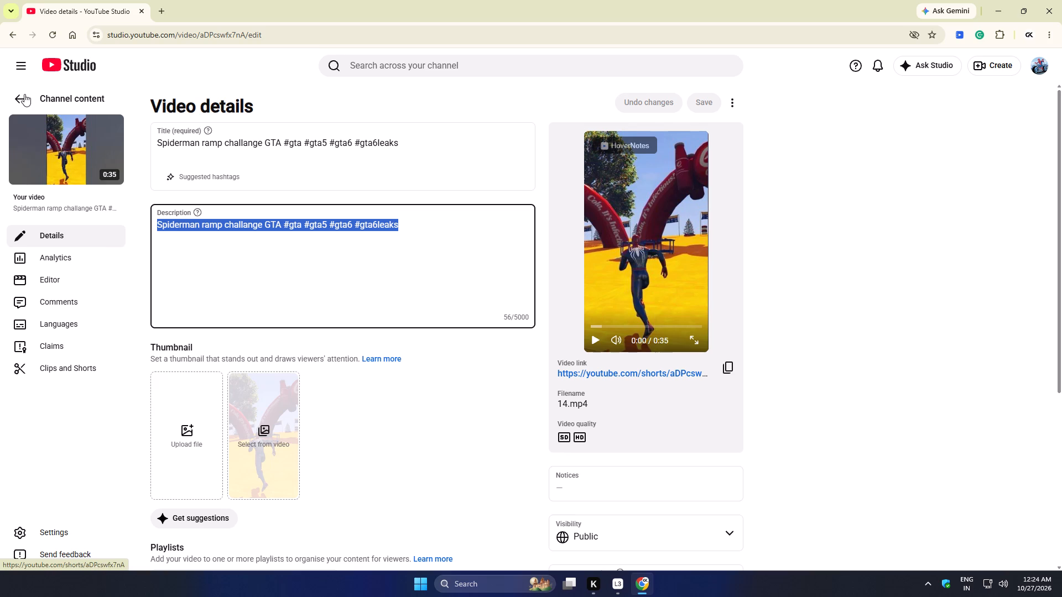
{"action": "left_click", "coordinate": [24, 94]}
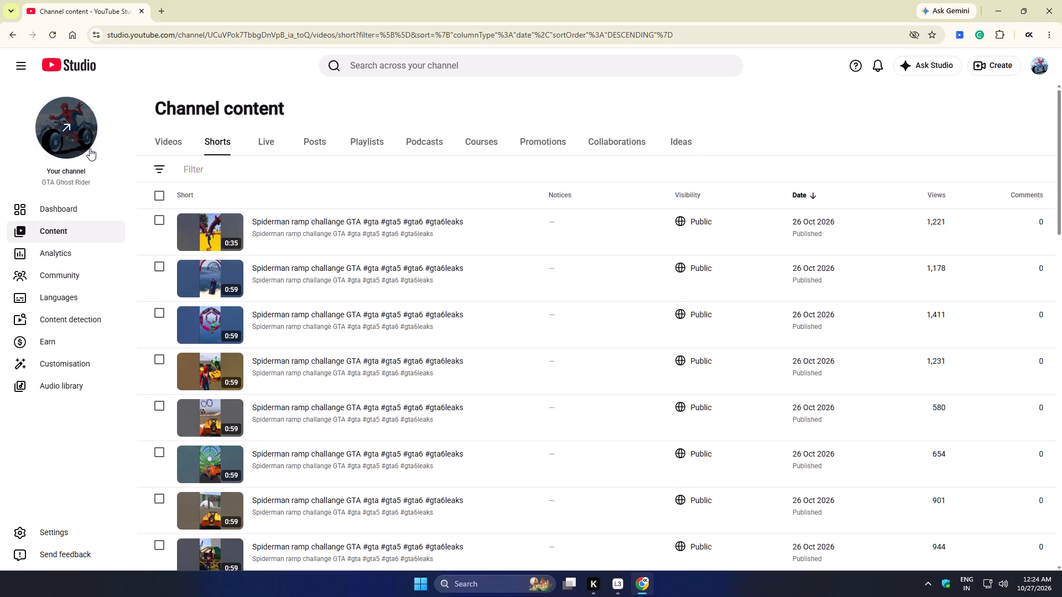
{"action": "left_click", "coordinate": [15, 33]}
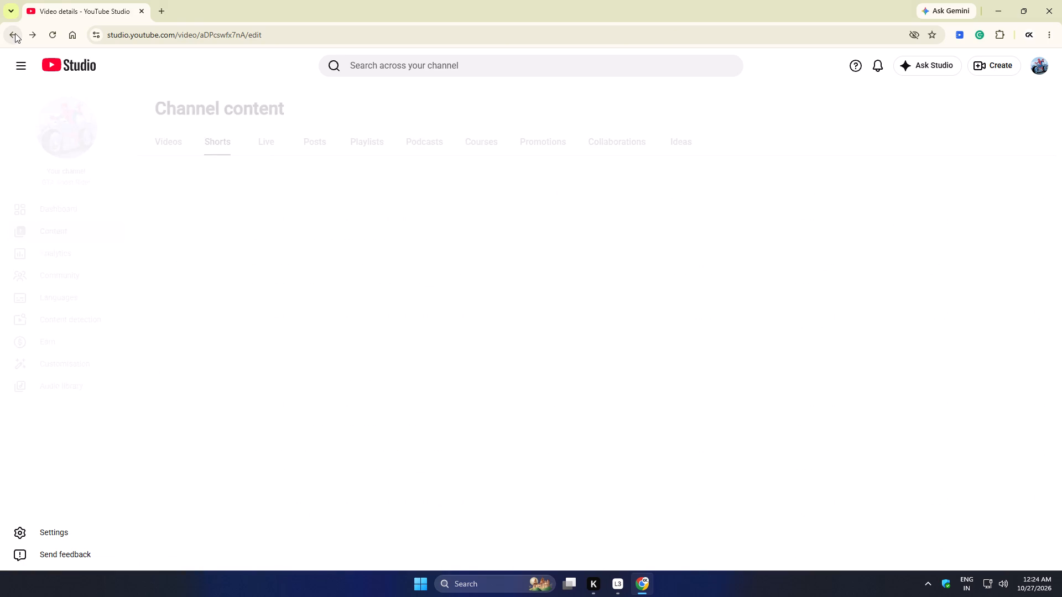
{"action": "left_click", "coordinate": [15, 33]}
{"action": "left_click", "coordinate": [16, 33]}
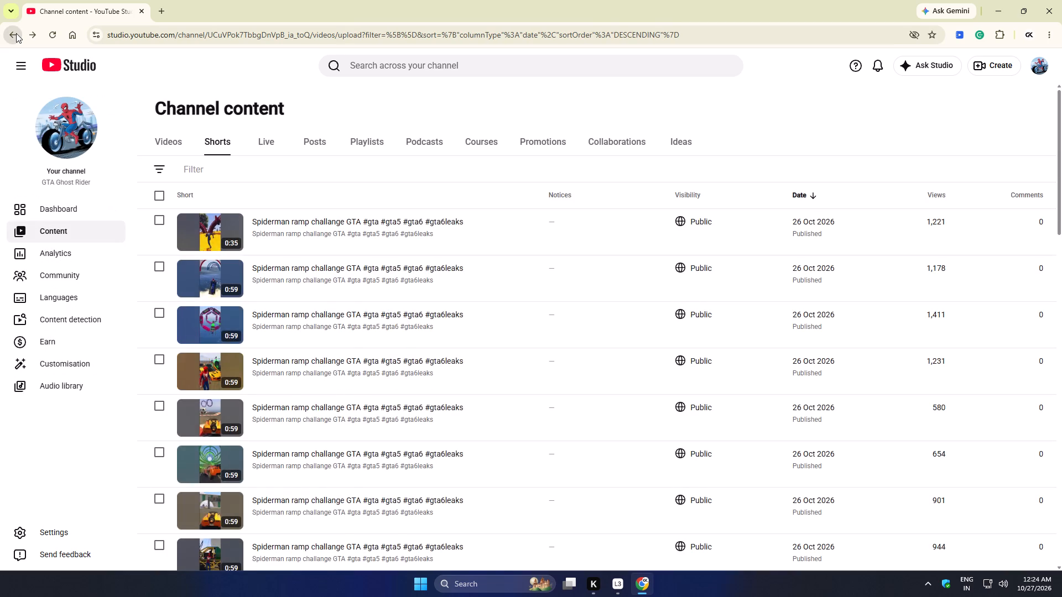
{"action": "left_click", "coordinate": [16, 33]}
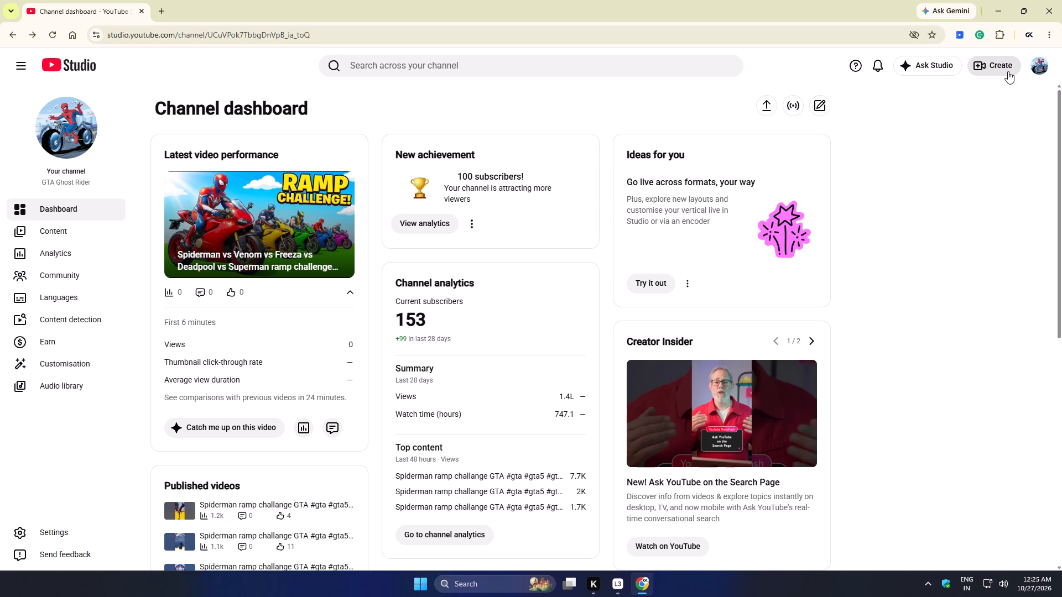
Start a new video upload to the channel with file 1 from the Downloads folder.
{"action": "left_click", "coordinate": [1008, 71]}
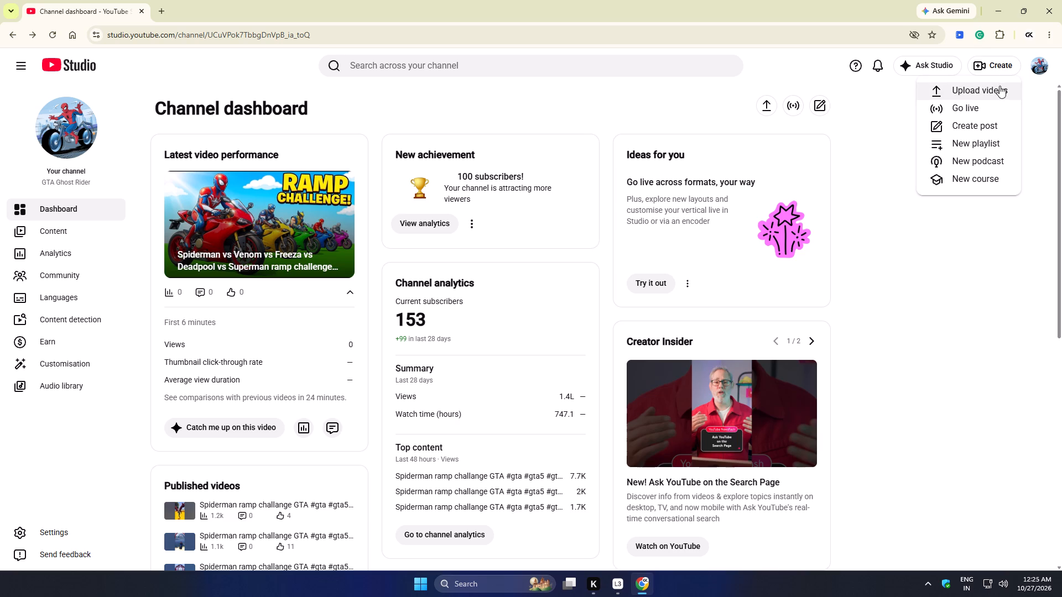
{"action": "left_click", "coordinate": [999, 86]}
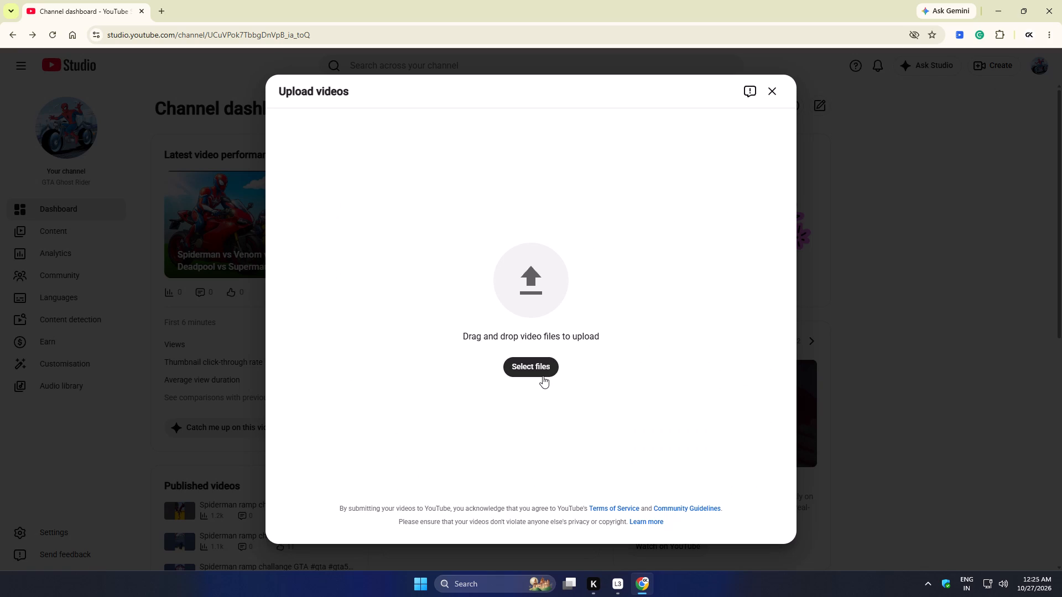
{"action": "left_click", "coordinate": [543, 369]}
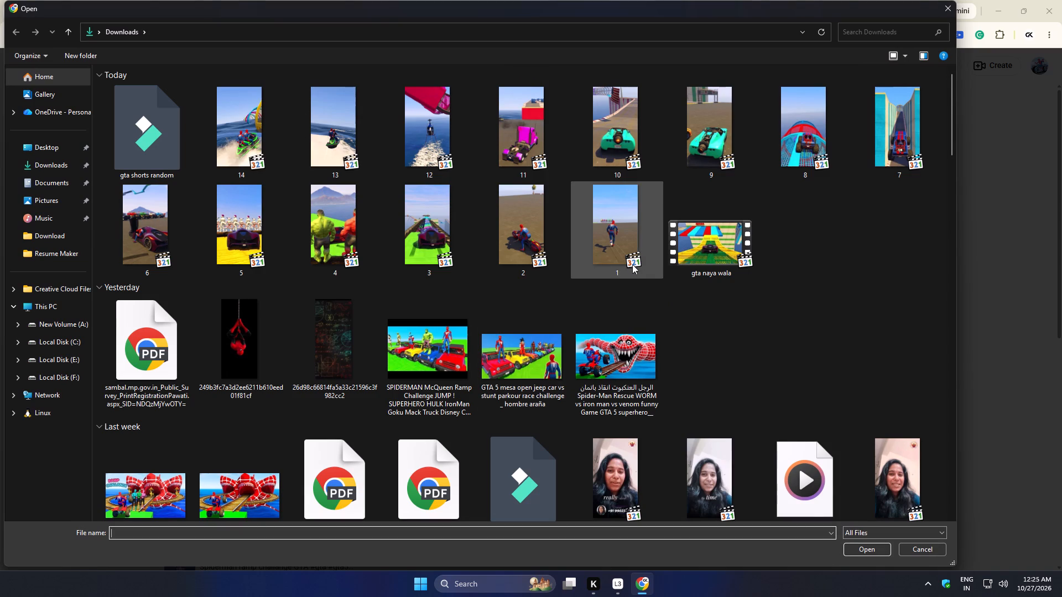
{"action": "left_click", "coordinate": [631, 263]}
{"action": "left_click", "coordinate": [875, 550]}
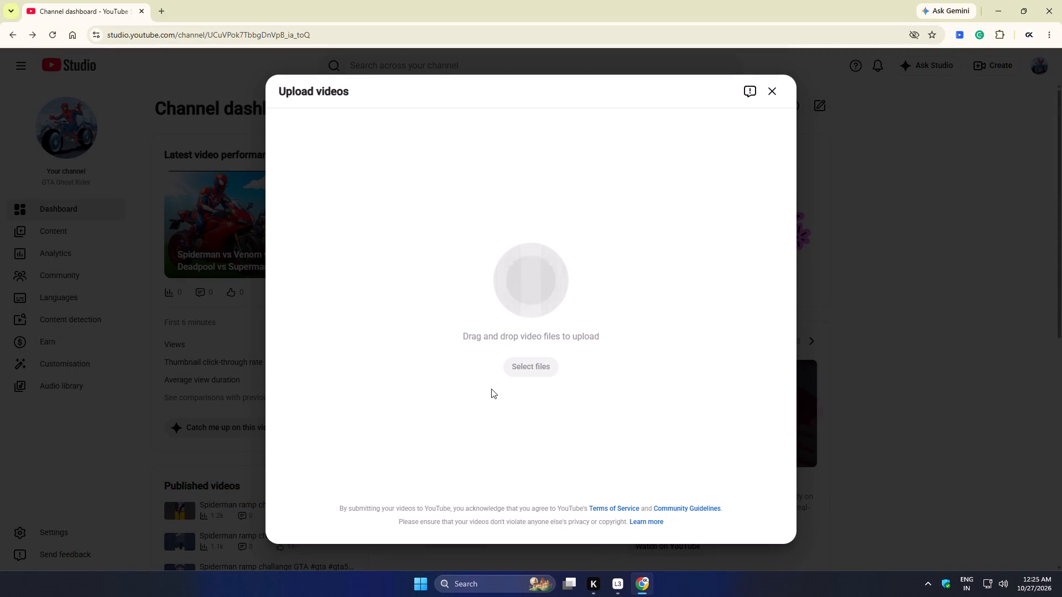
Fill in the description and replace the title with the copied text "Spiderman ramp challange GTA #gta #gta5 #gta6 #gta6leaks".
{"action": "left_click", "coordinate": [366, 277]}
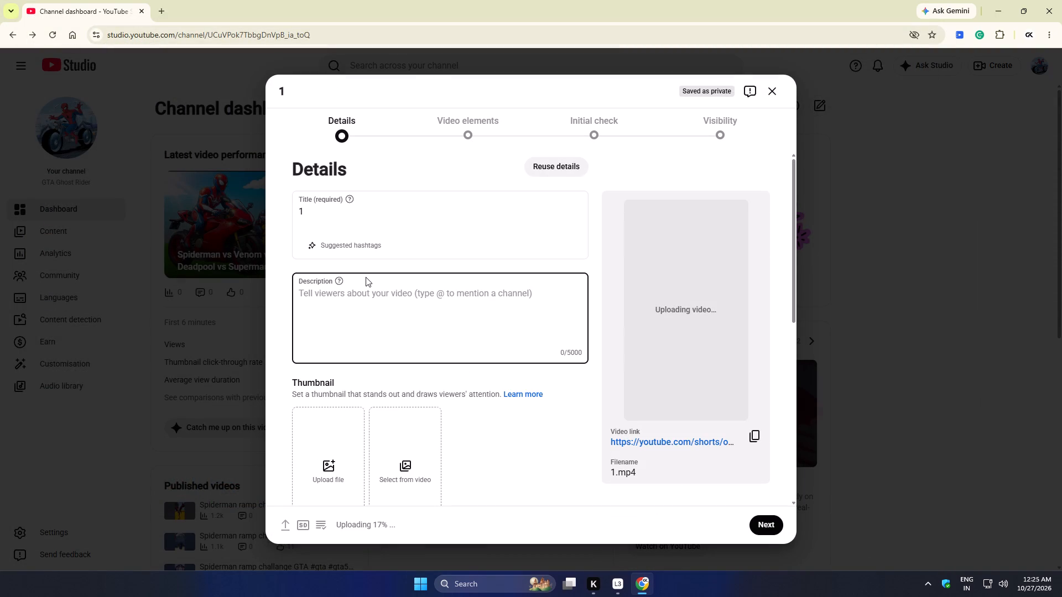
{"action": "key", "text": "ctrl+v"}
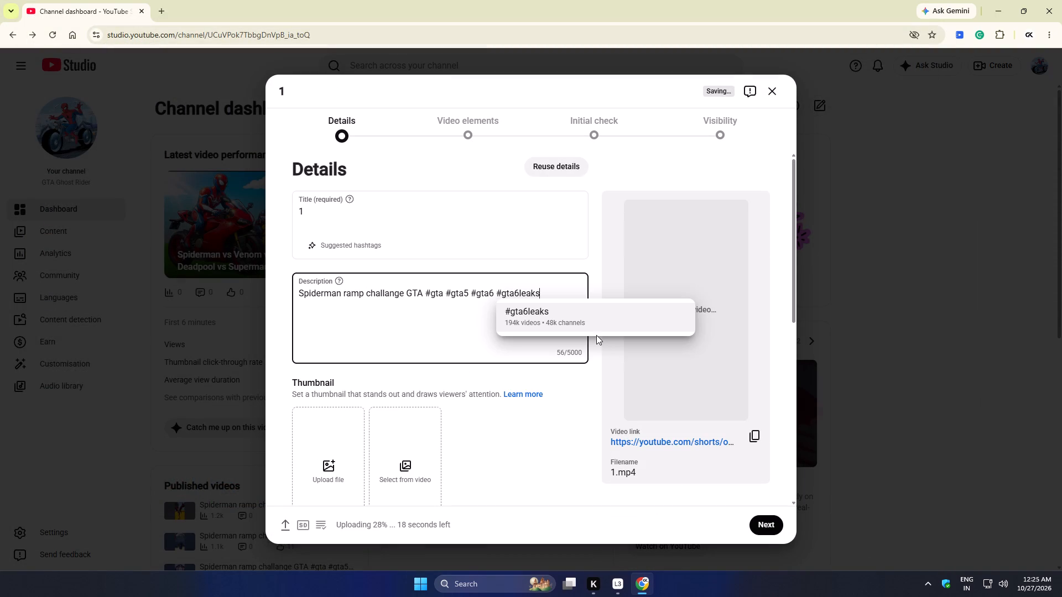
{"action": "left_click", "coordinate": [594, 328]}
{"action": "left_click_drag", "start_coordinate": [327, 221], "coordinate": [288, 210]}
{"action": "key", "text": "ctrl+v"}
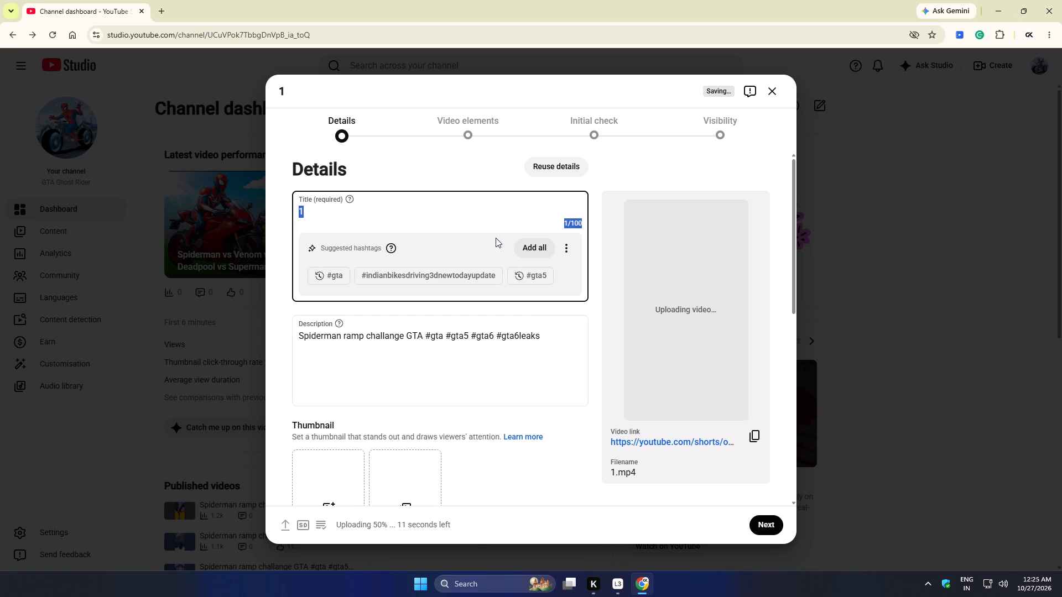